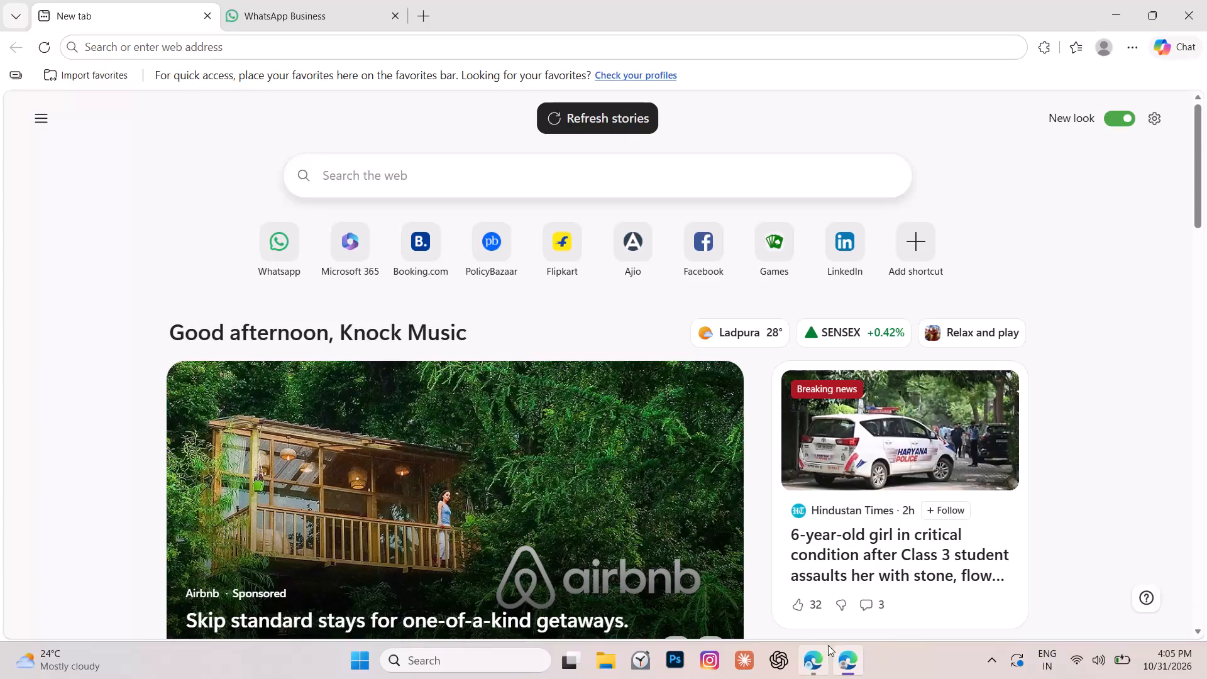
In a new tab of the other browser window, search the web for "meta ads manger" and open Facebook's Meta Ads Manager result.
left_click(823, 655)
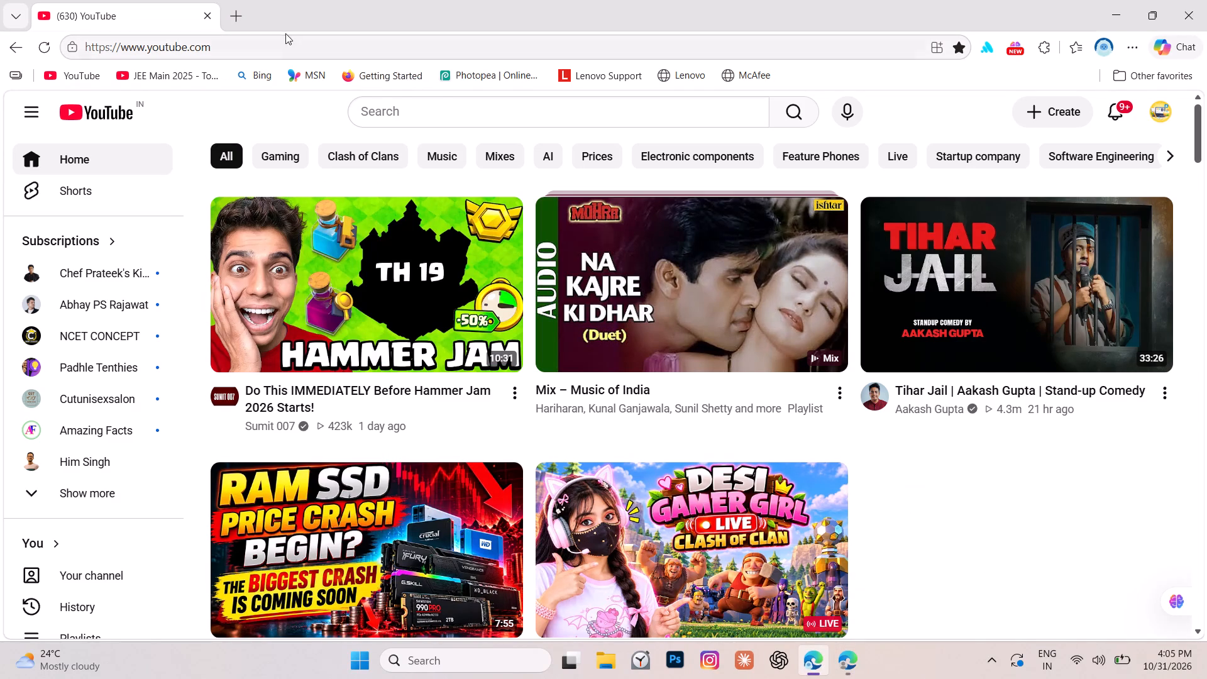
left_click(240, 13)
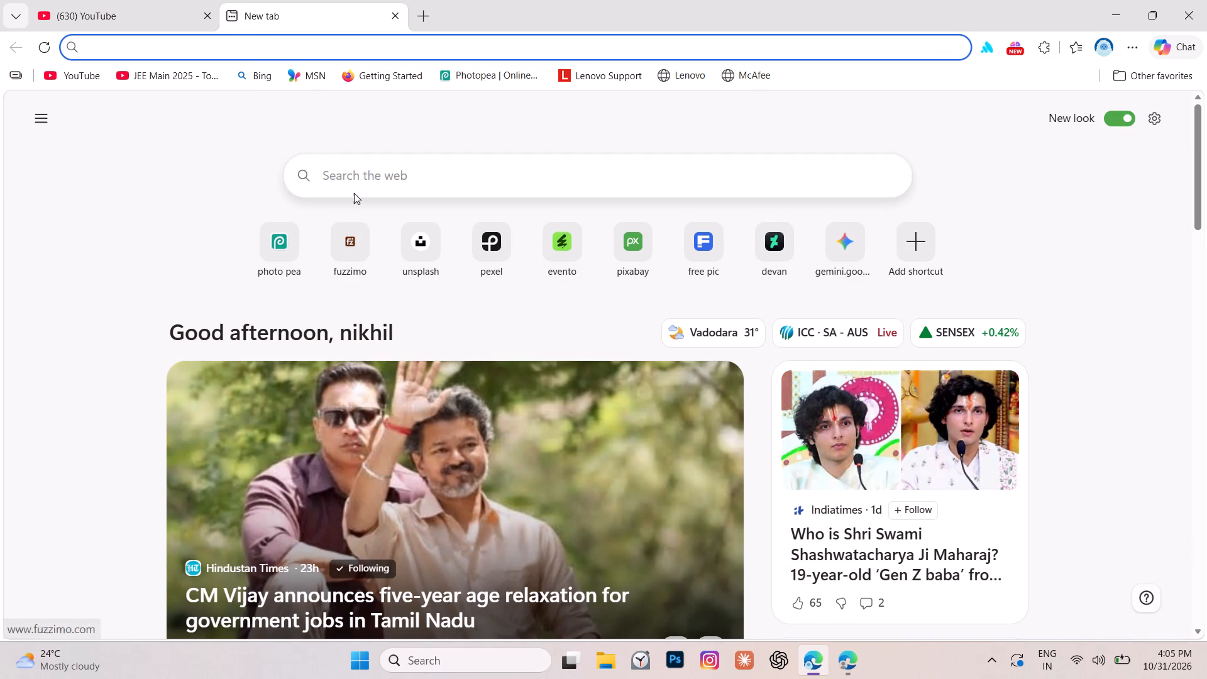
left_click(360, 174)
type("meta ads manger")
key("space")
key("Return")
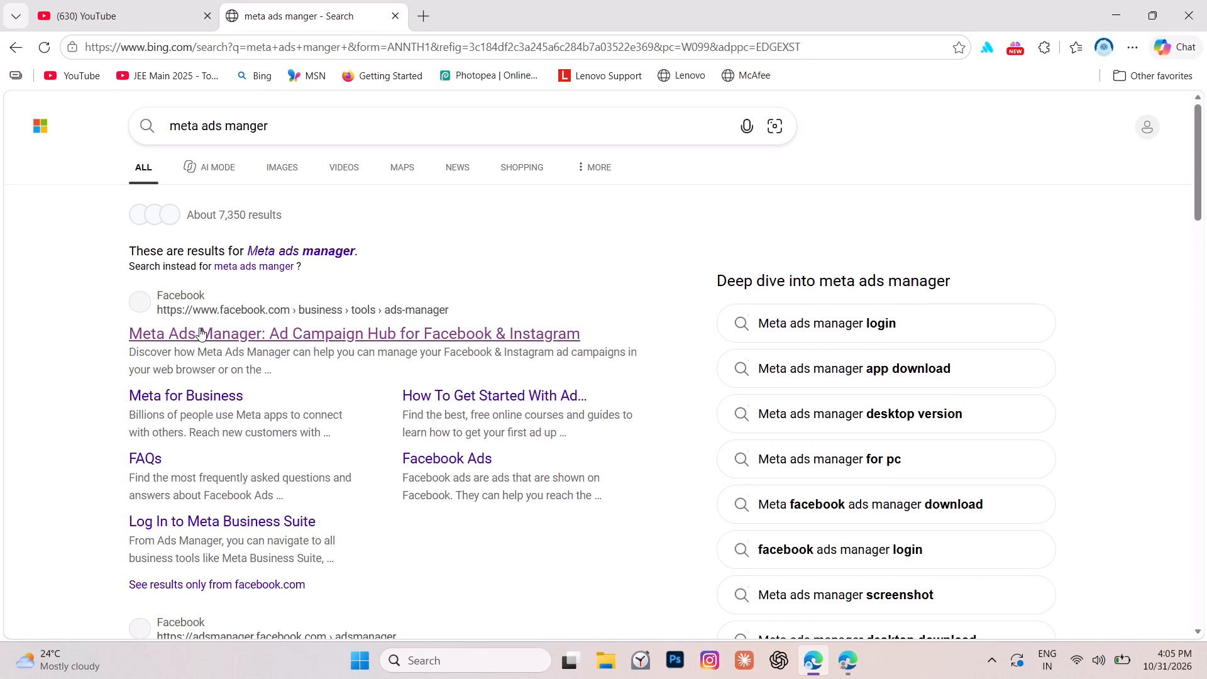
left_click(199, 328)
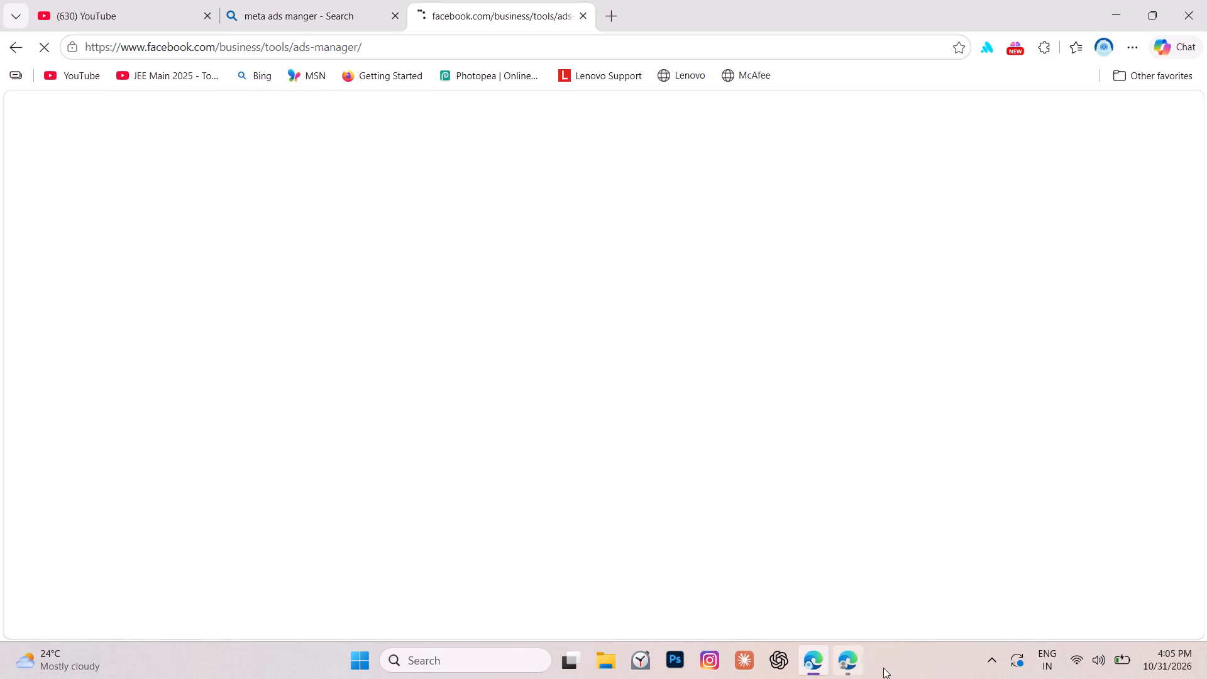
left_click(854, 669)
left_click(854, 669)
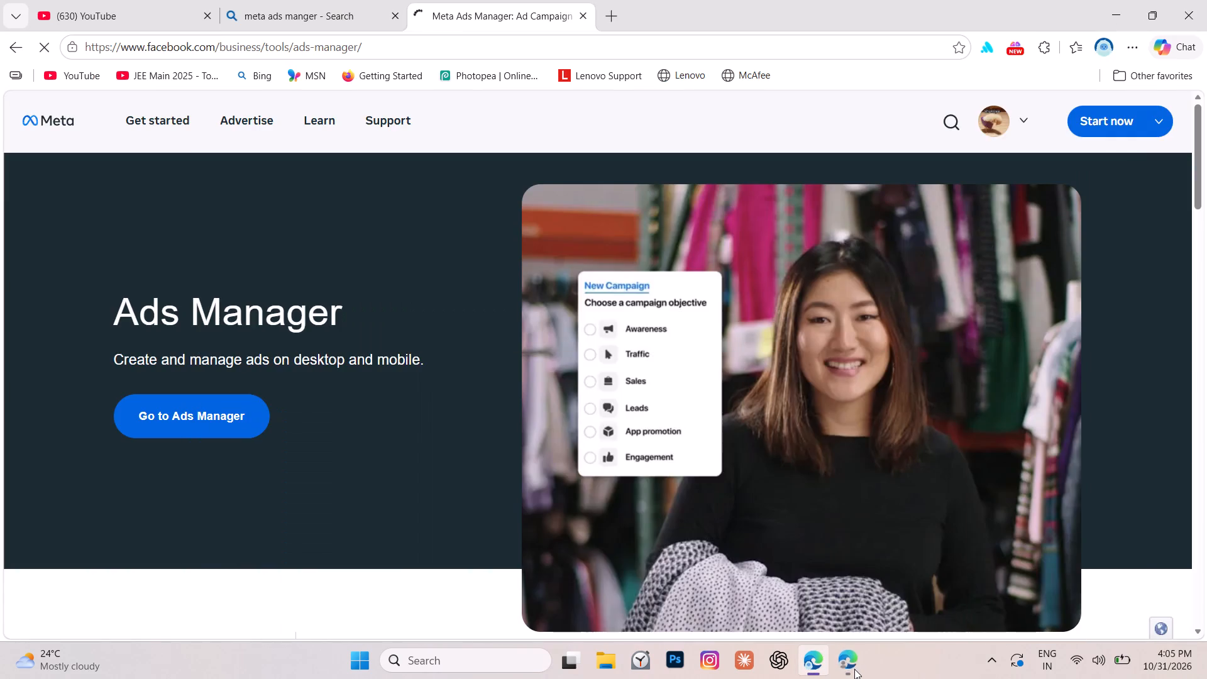
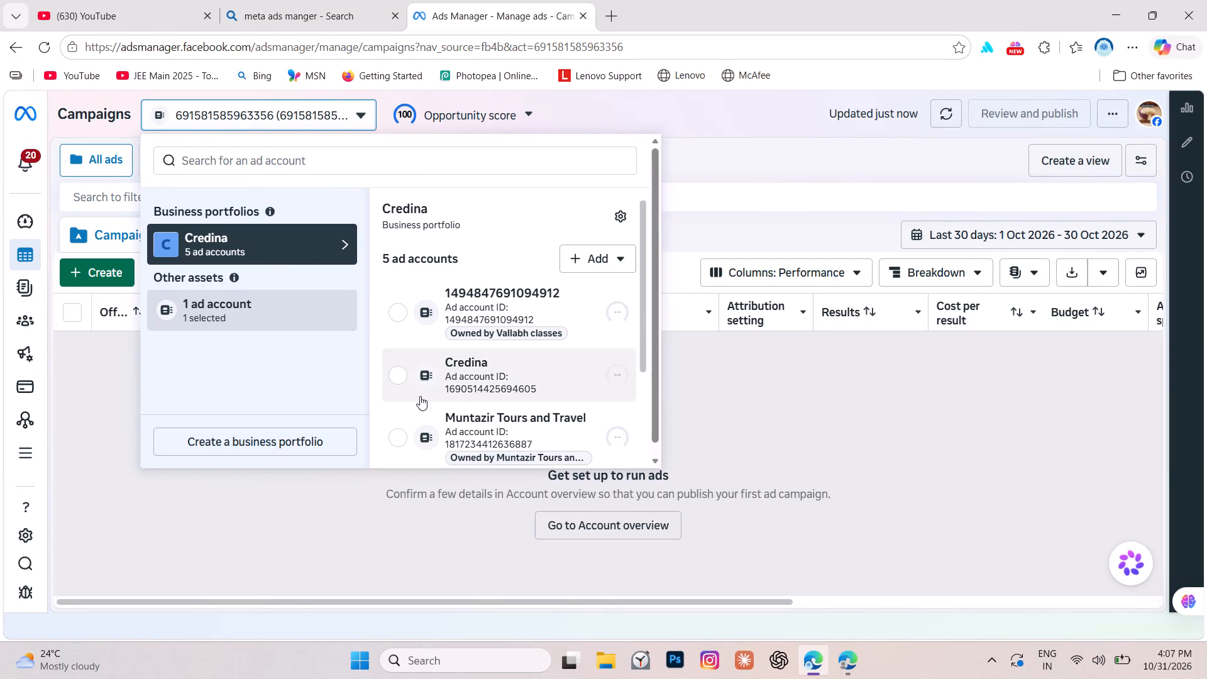
Switch to the raagsutra ad account in the Credina business portfolio.
scroll(422, 416, "down", 3)
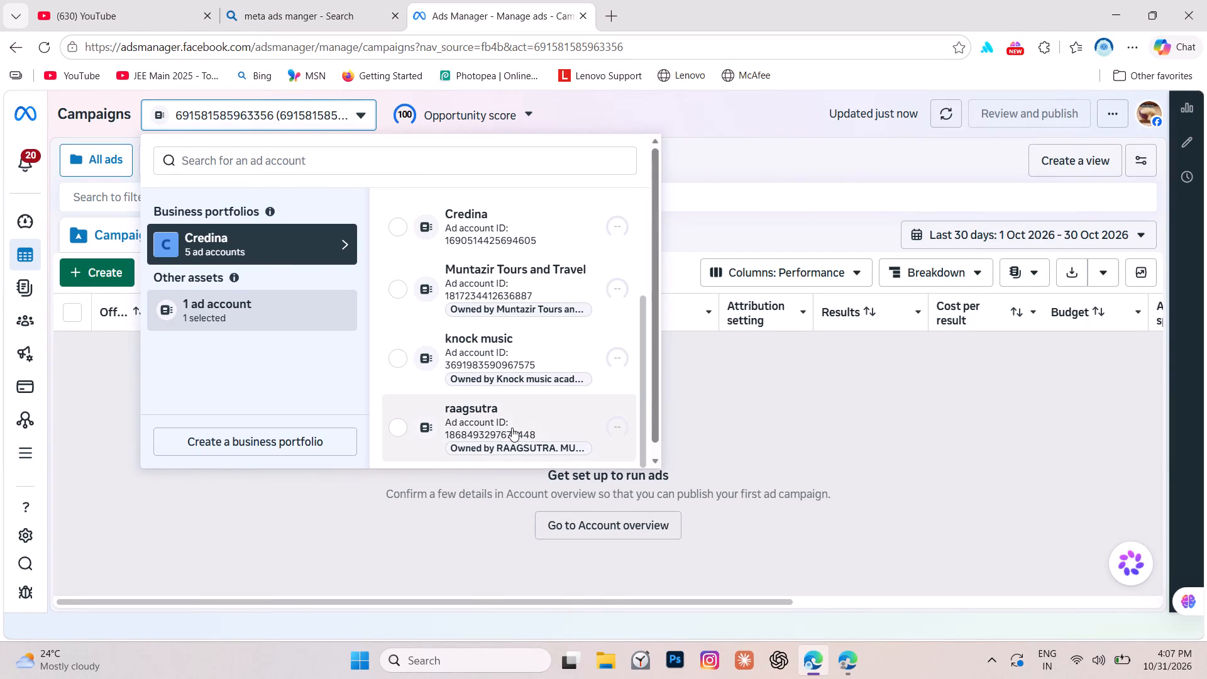
left_click(512, 428)
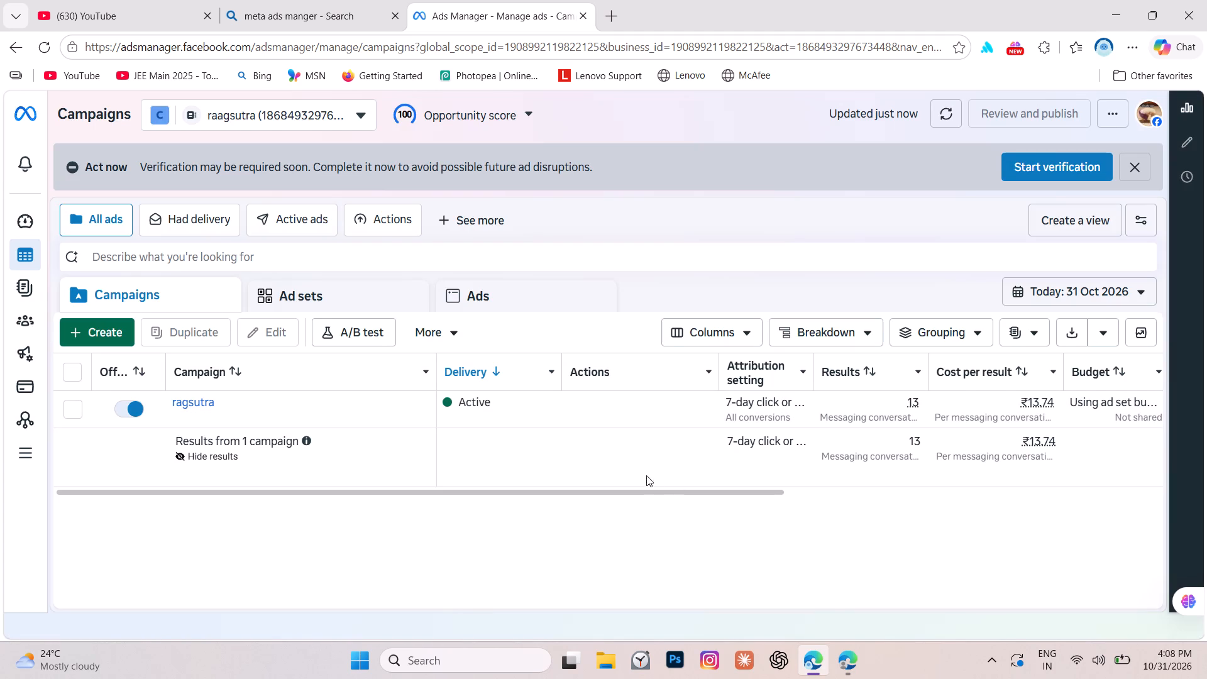
Review the ragsutra campaign's performance columns for today, from delivery and results across to amount spent and impressions.
left_click(645, 497)
left_click_drag(645, 497, 773, 502)
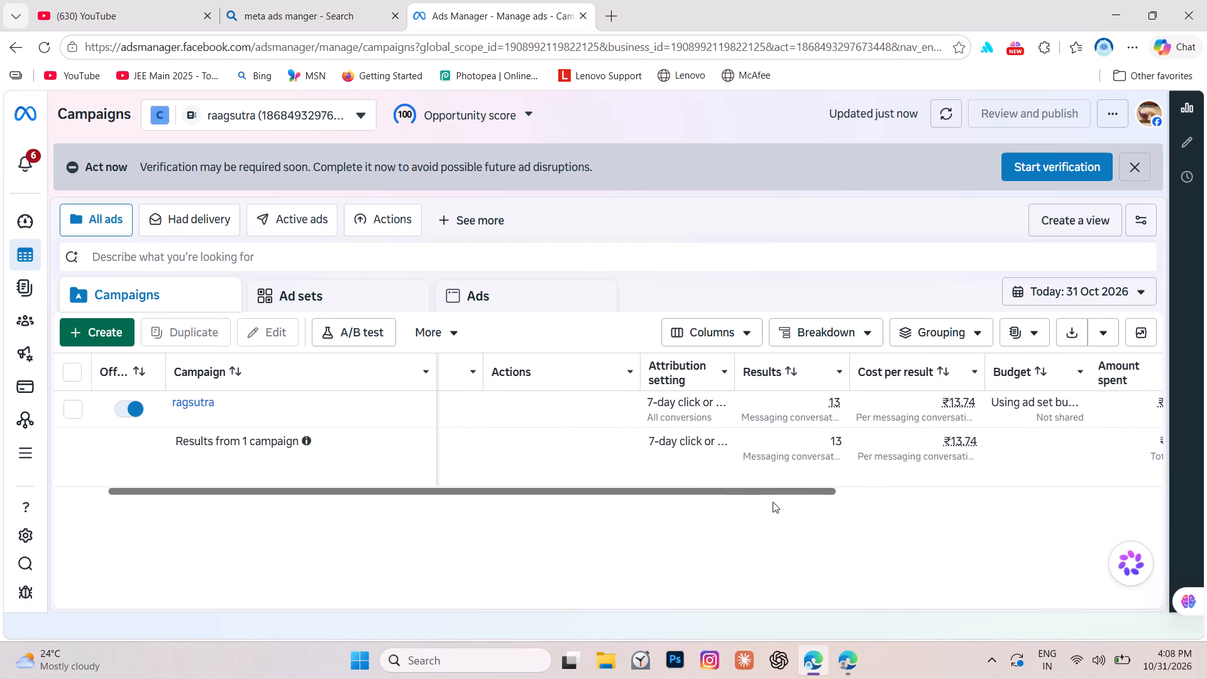
left_click_drag(773, 502, 986, 493)
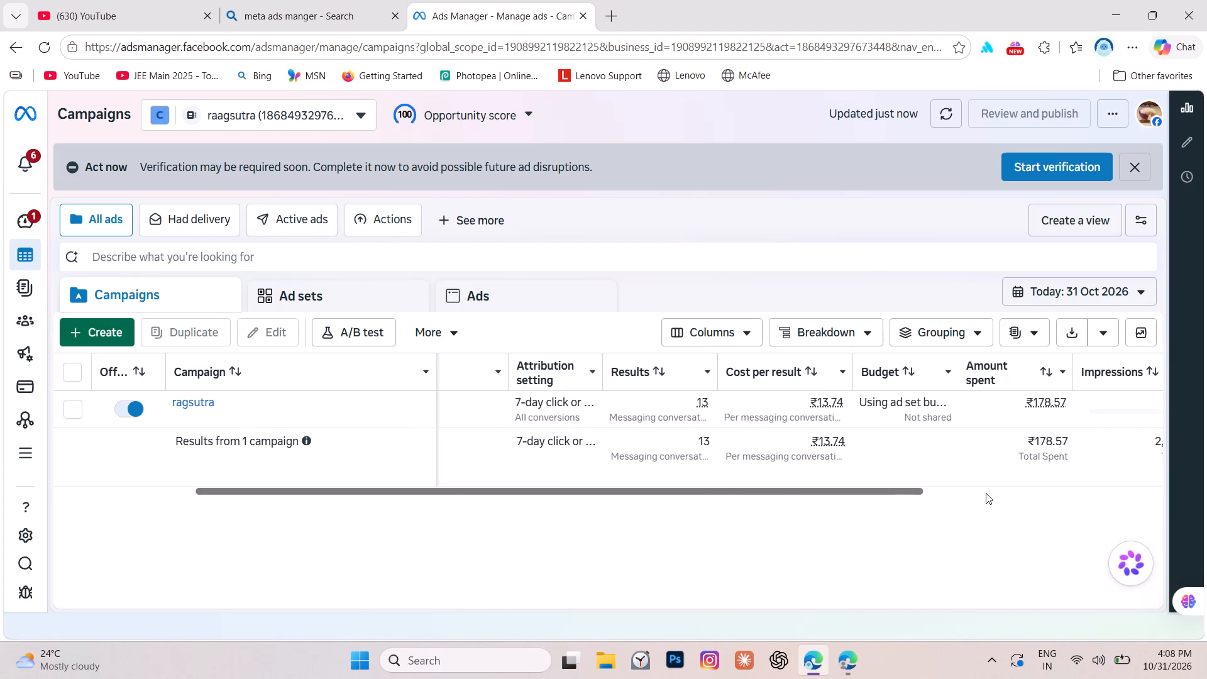
left_click_drag(986, 493, 588, 494)
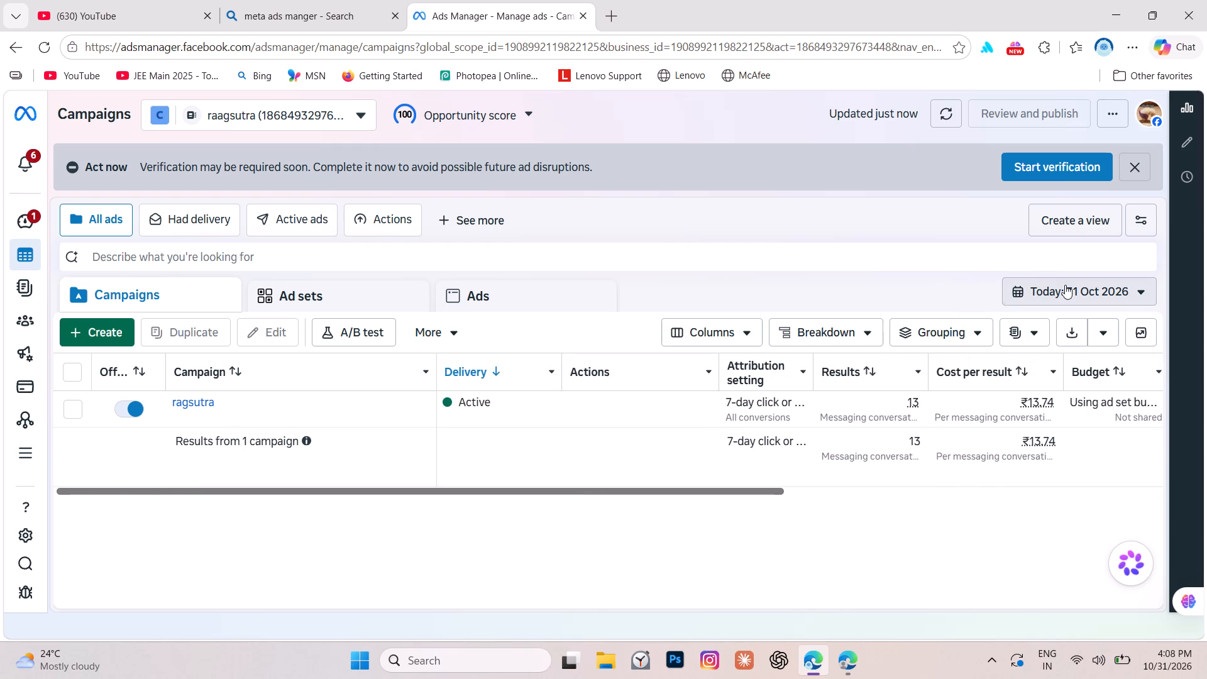
Set the reporting date range to Maximum and examine the ragsutra campaign's results, cost, spend, impressions and reach columns.
left_click(1065, 285)
left_click(679, 298)
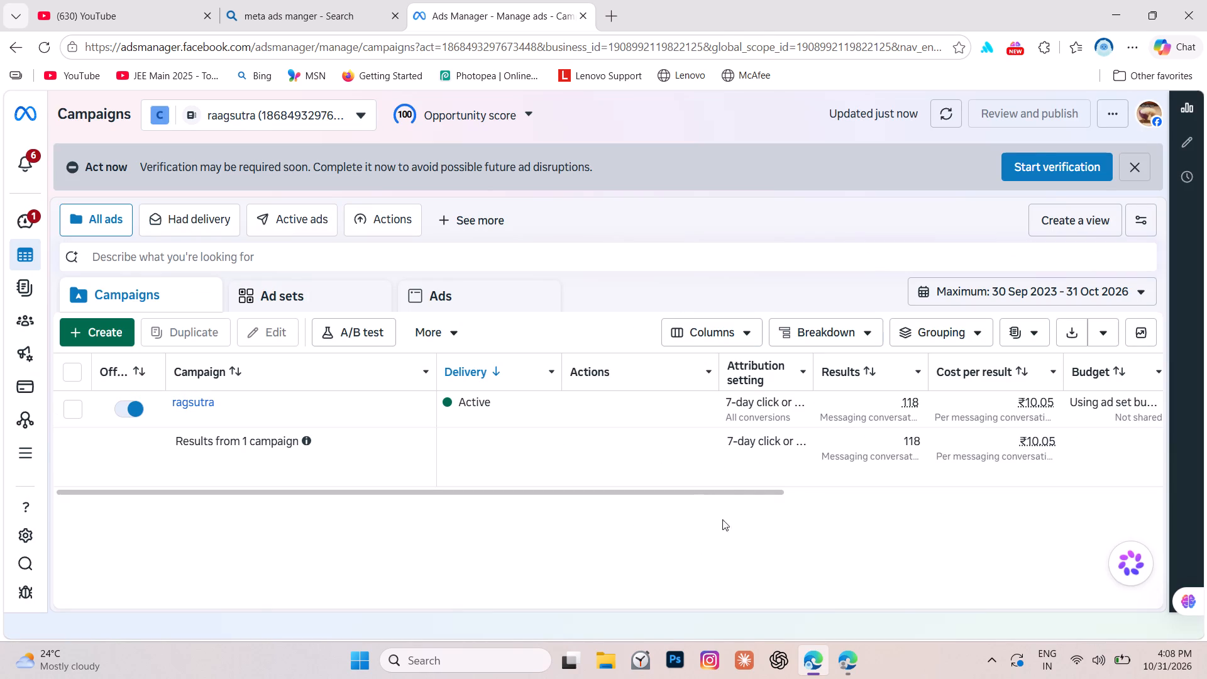
left_click_drag(725, 495, 876, 514)
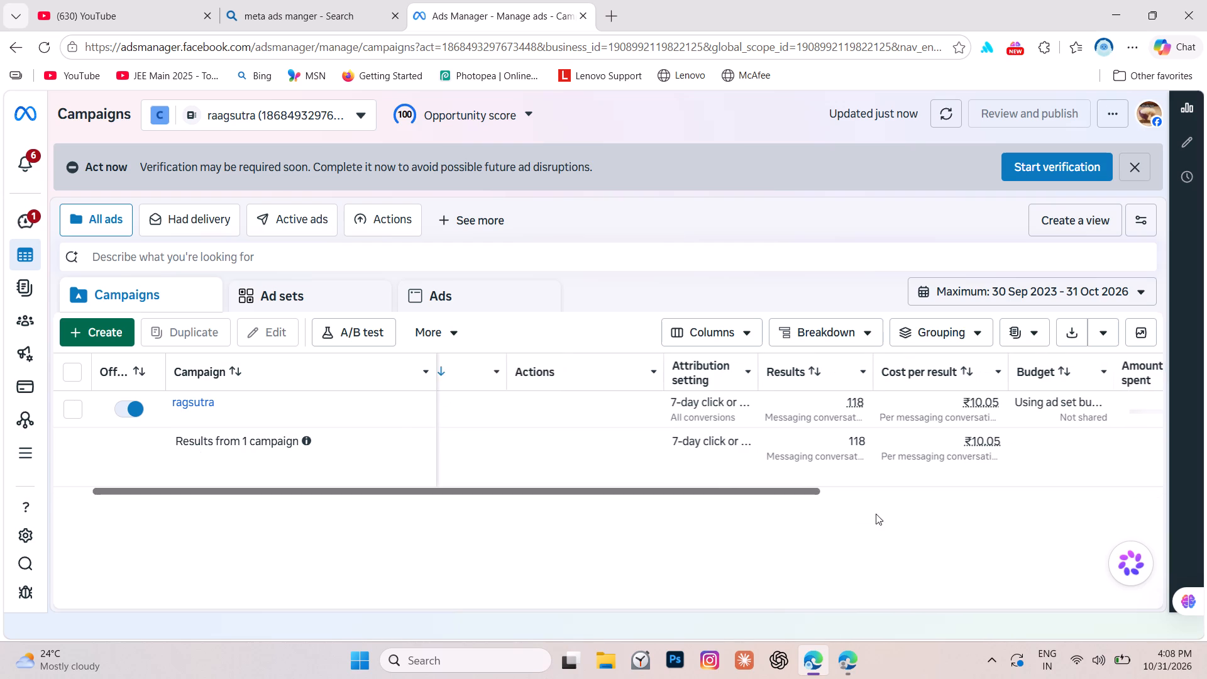
left_click_drag(876, 514, 1097, 520)
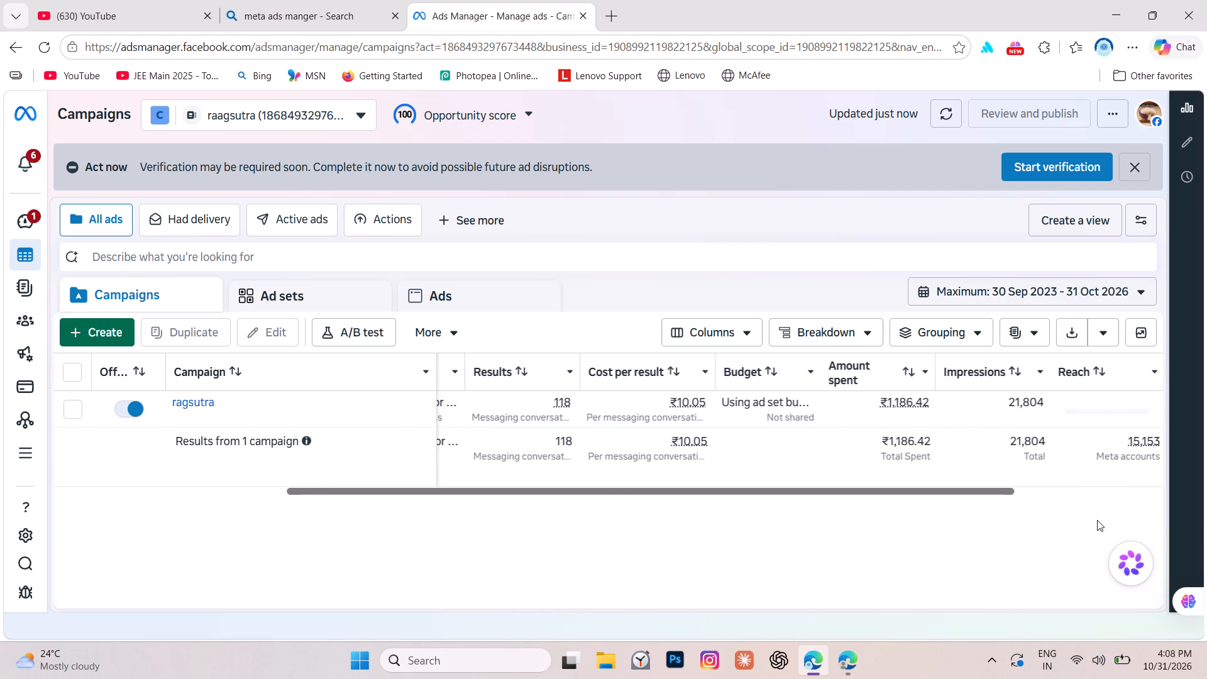
left_click_drag(1097, 520, 766, 478)
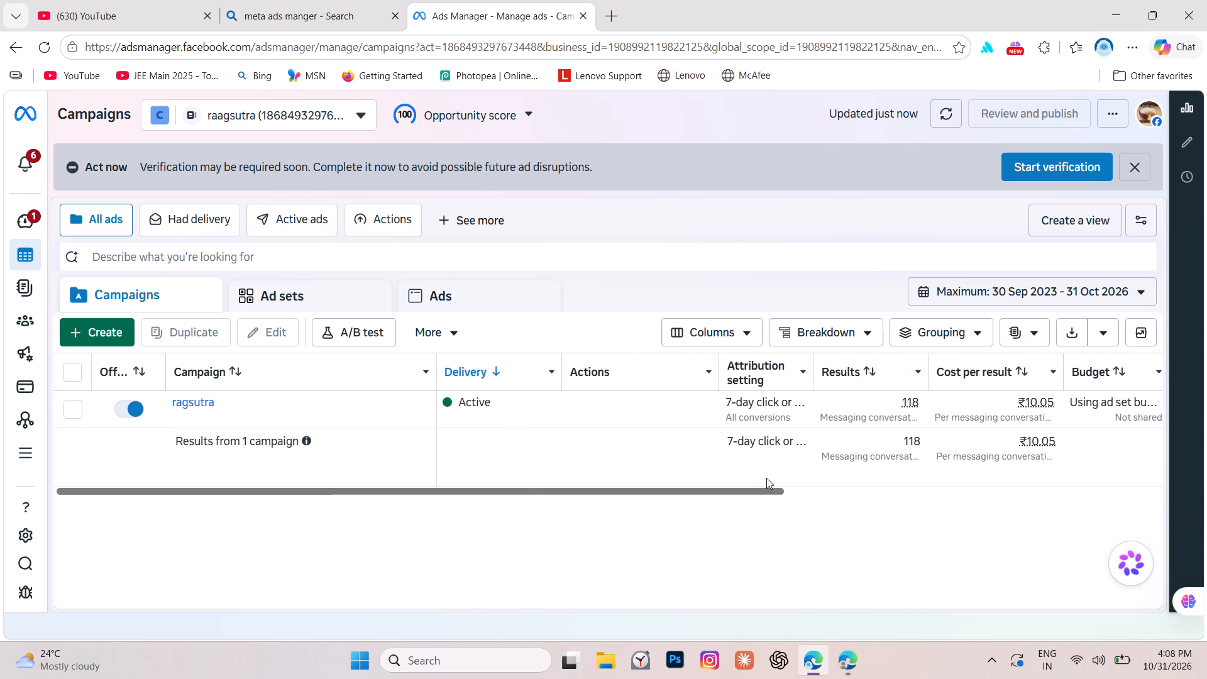
left_click_drag(766, 478, 668, 486)
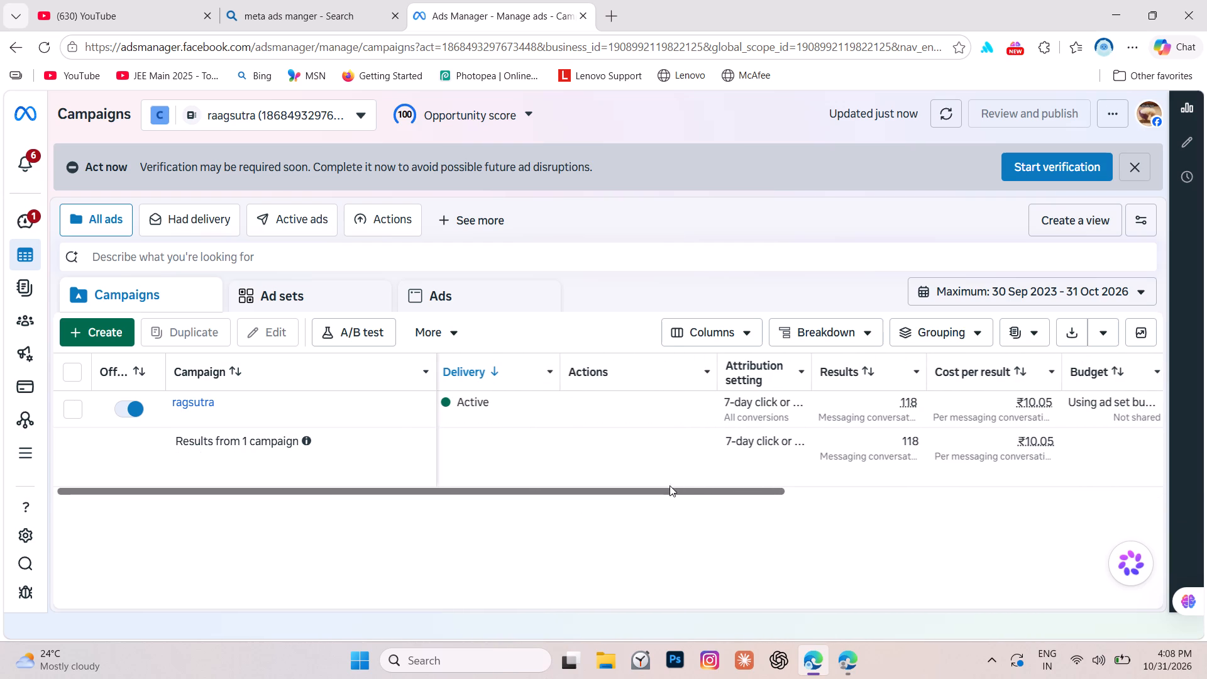
left_click_drag(670, 493, 605, 488)
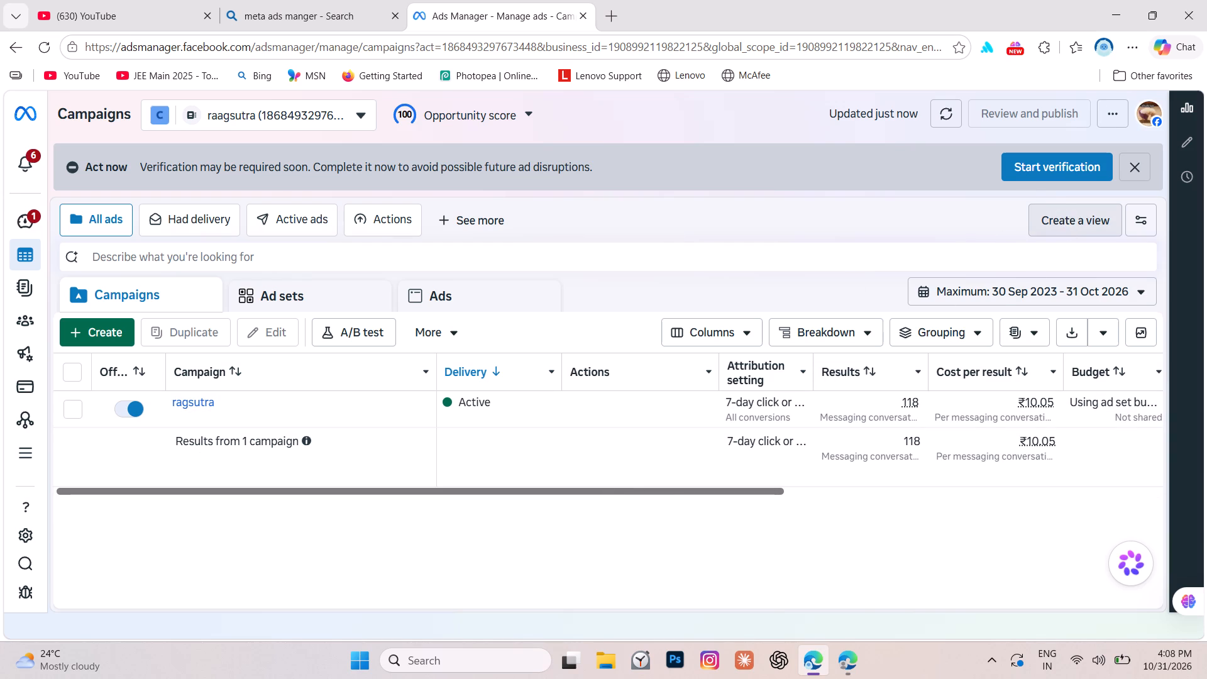
Set the campaign report's date range back to Today.
left_click(1032, 288)
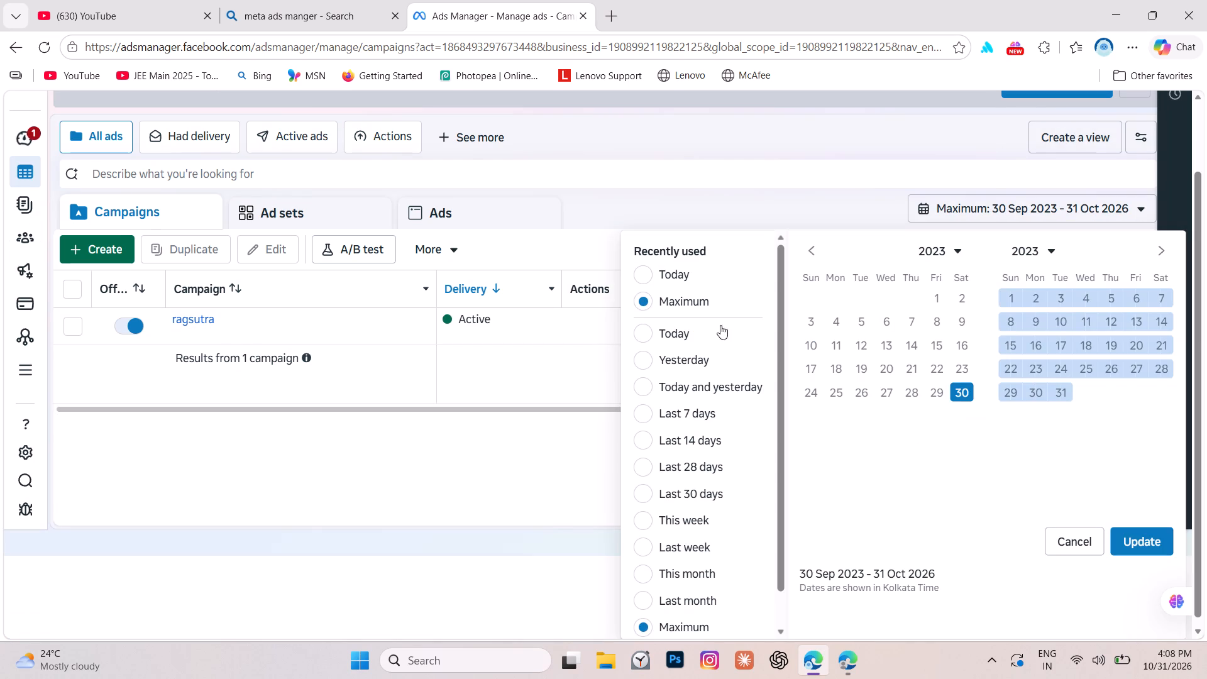
left_click(658, 340)
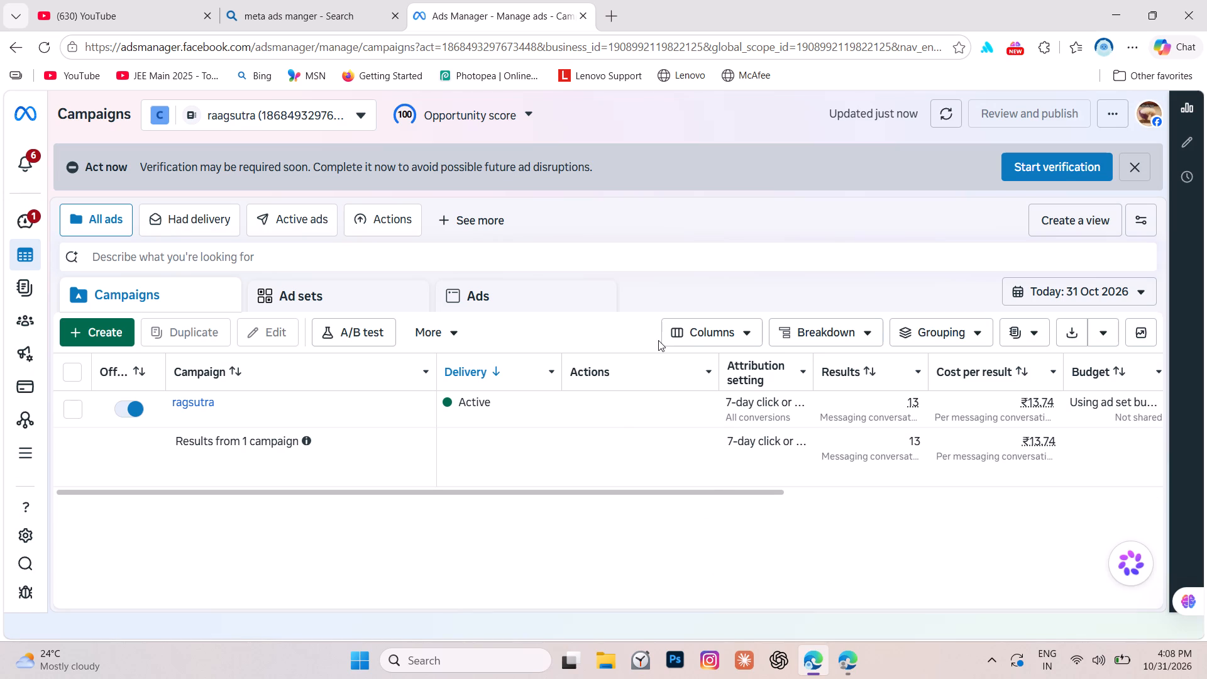
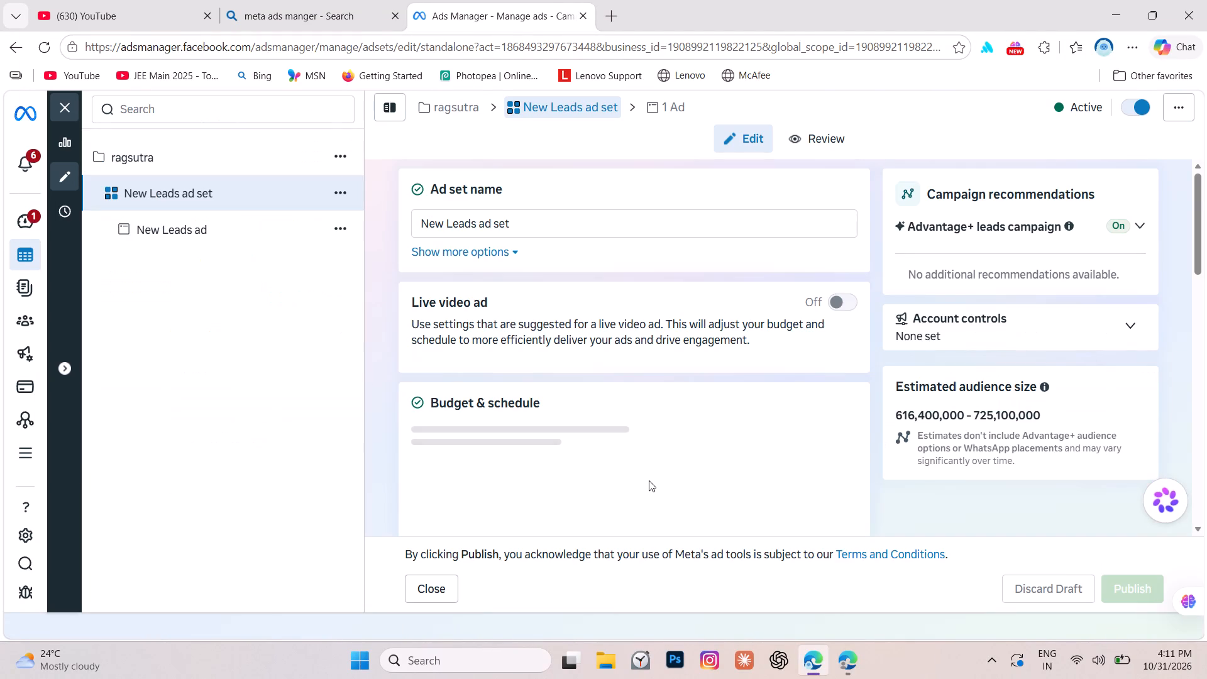
Examine the New Leads ad set's placements, audience controls including the minimum age options, budget and schedule, and WhatsApp settings.
scroll(649, 480, "down", 9)
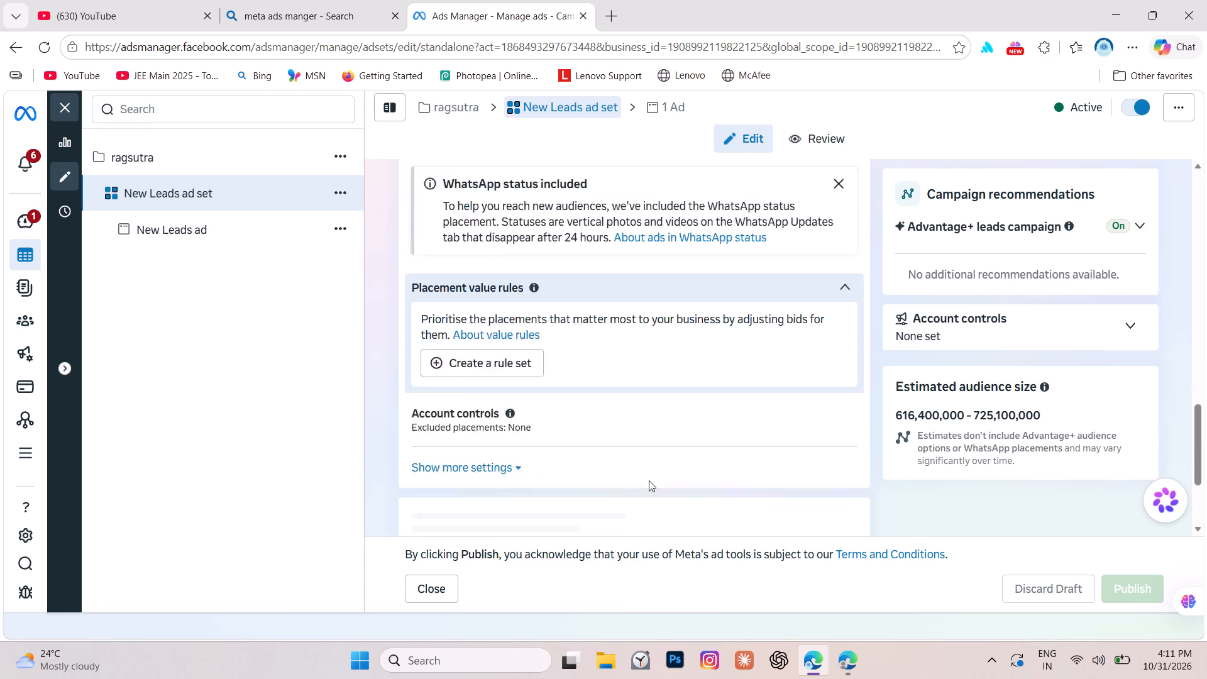
scroll(649, 480, "down", 9)
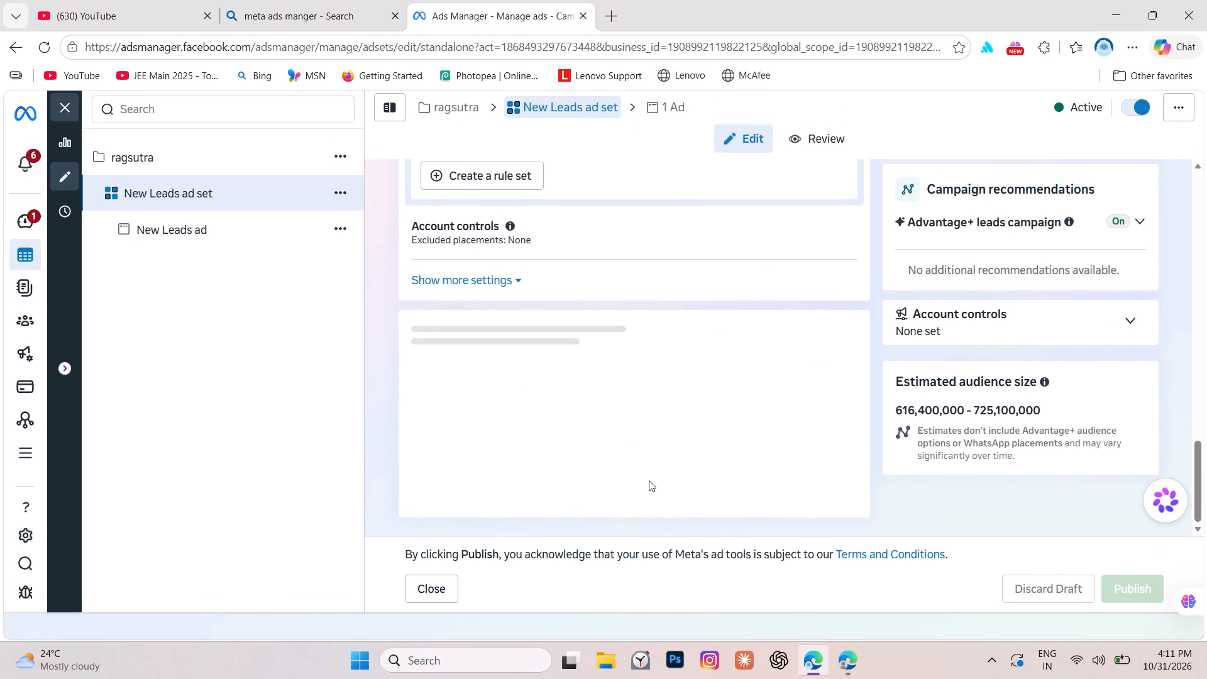
scroll(649, 480, "down", 2)
scroll(649, 480, "up", 5)
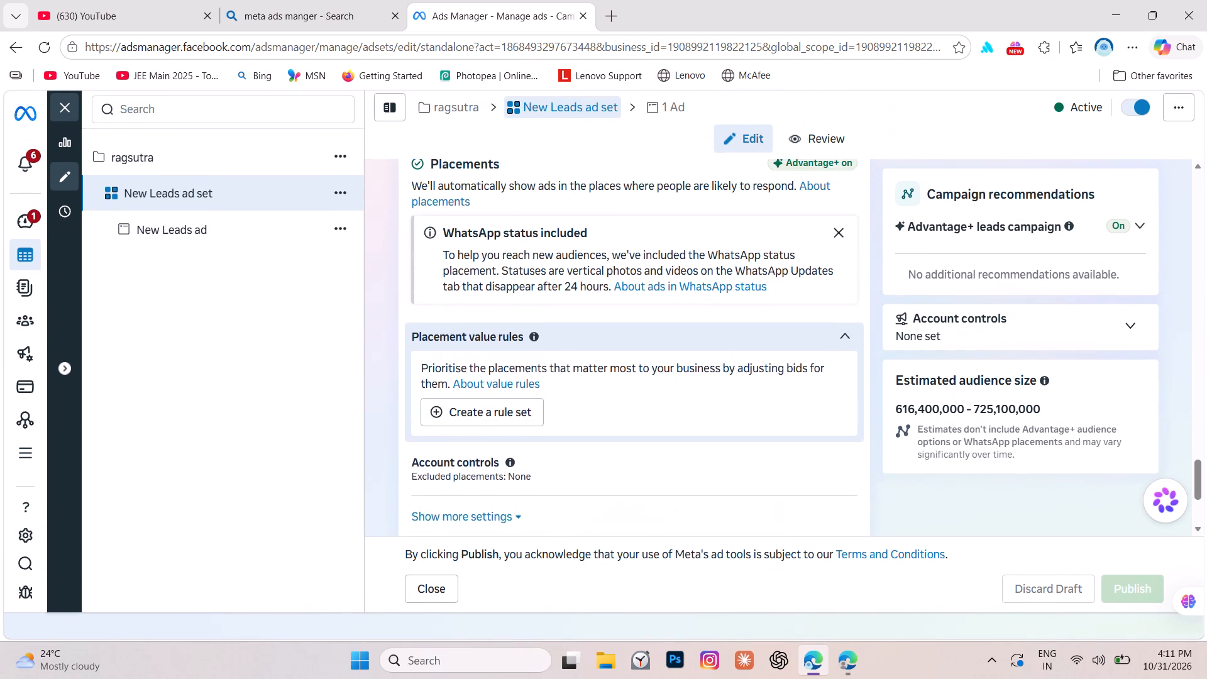
scroll(649, 480, "up", 5)
scroll(649, 480, "down", 3)
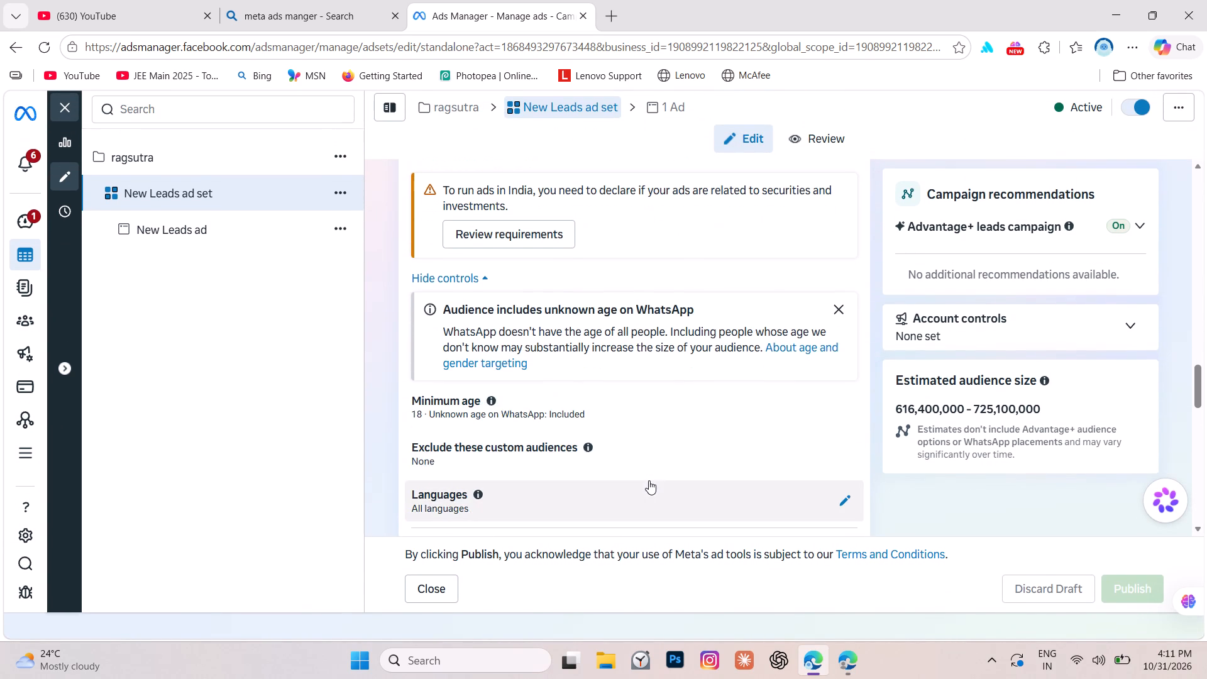
left_click(629, 415)
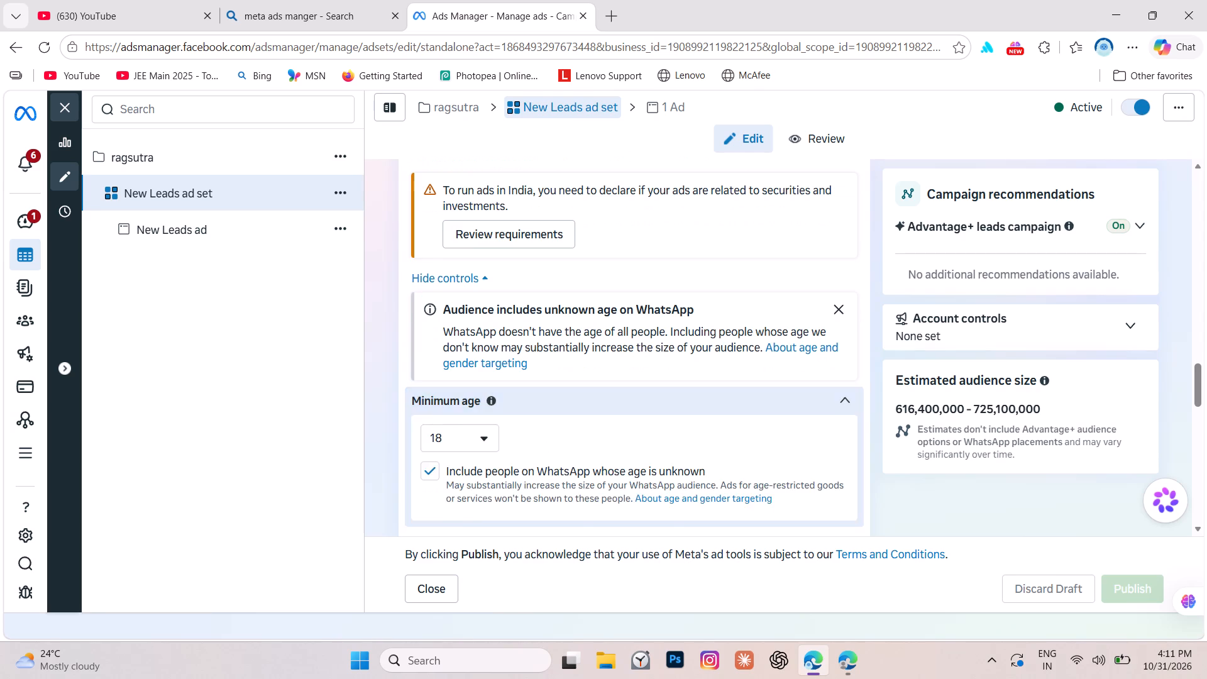
scroll(706, 349, "up", 9)
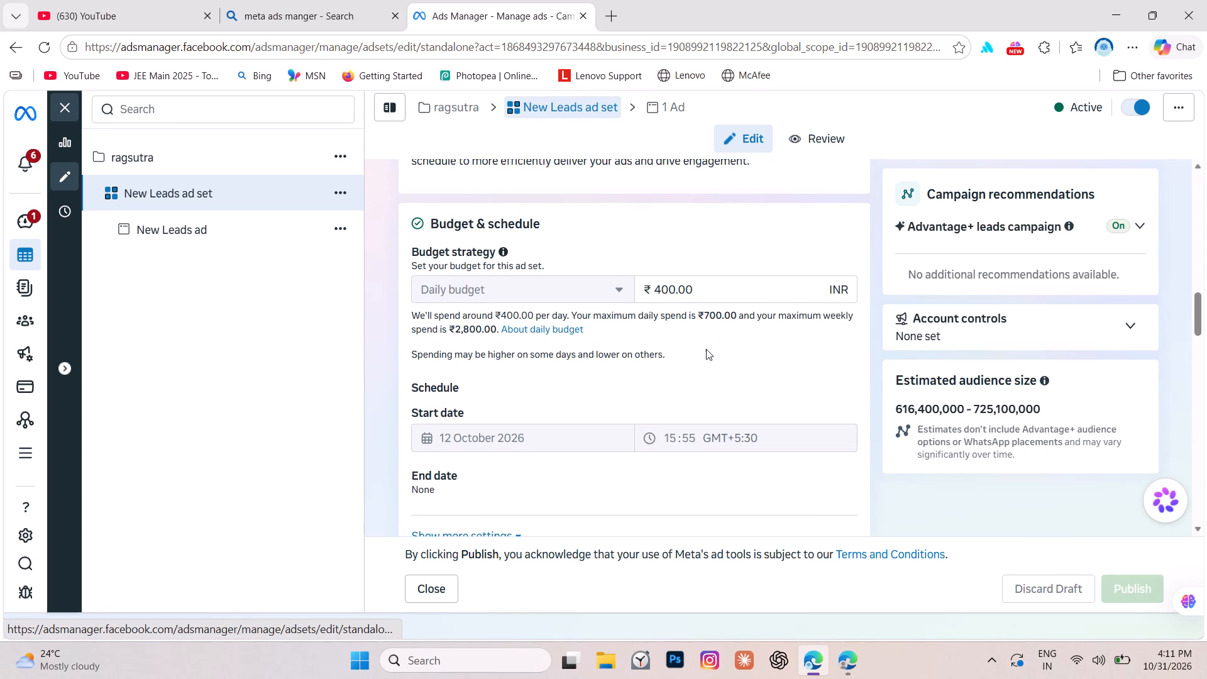
scroll(706, 349, "up", 6)
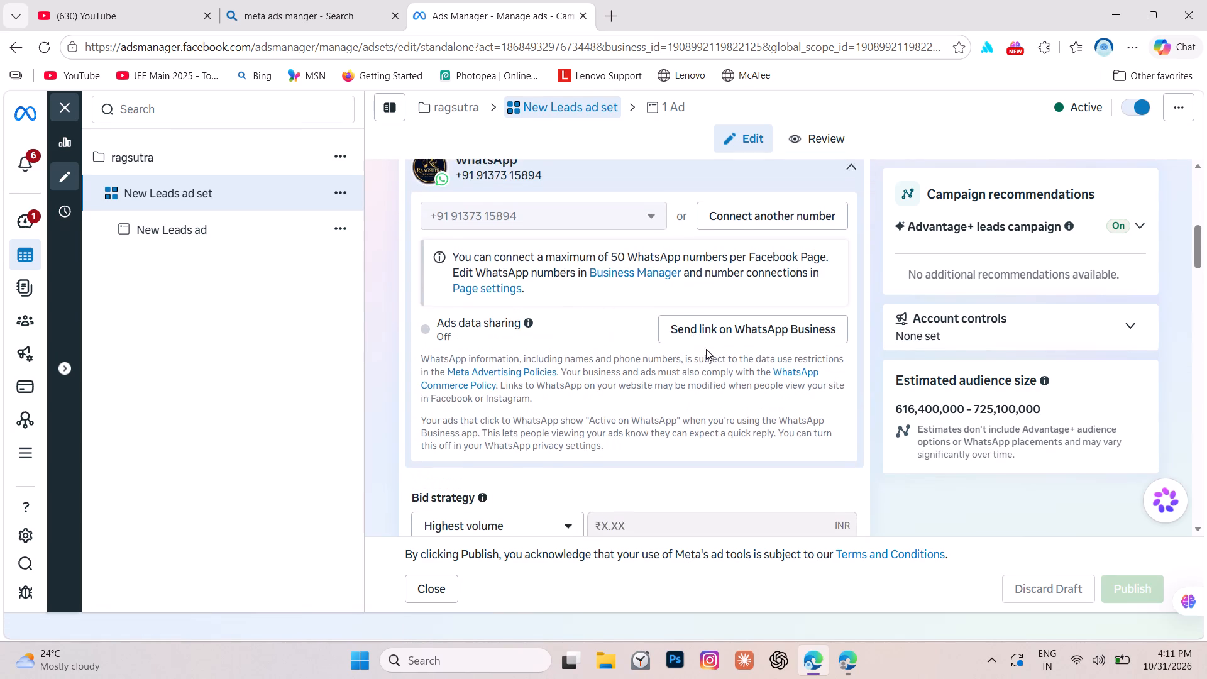
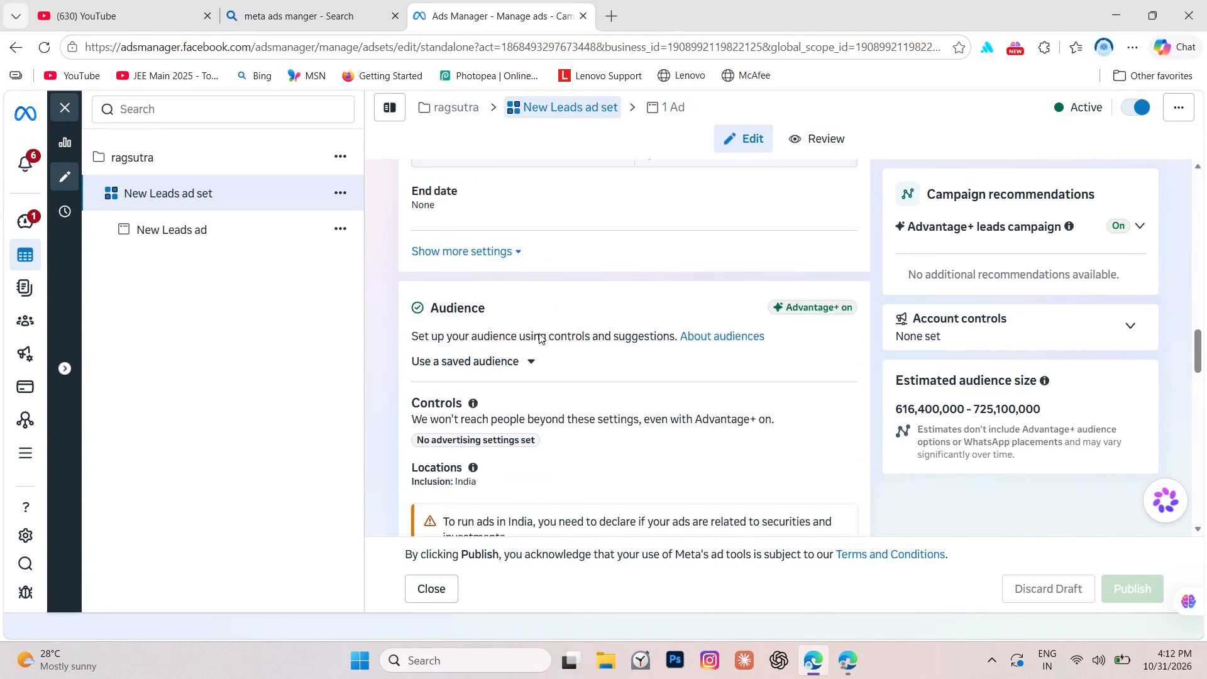
Examine the New Leads ad set's audience controls, suggested audience, India policy requirements and placement settings.
scroll(539, 333, "down", 7)
scroll(539, 333, "up", 4)
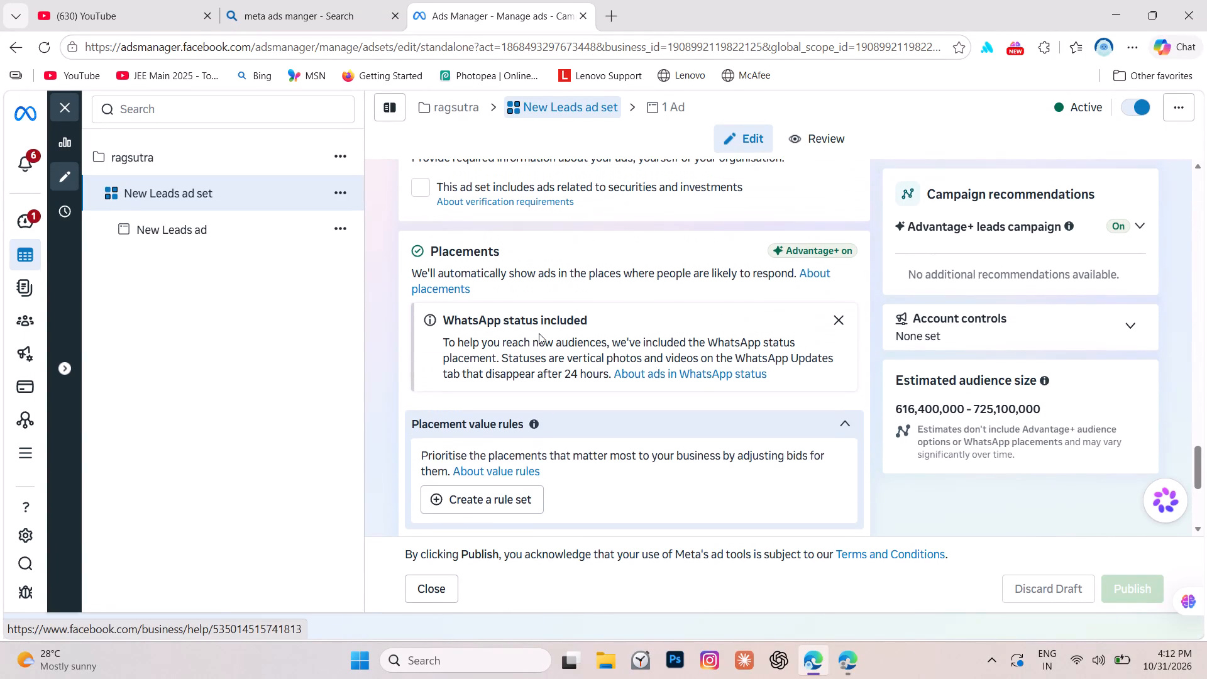
scroll(539, 333, "up", 4)
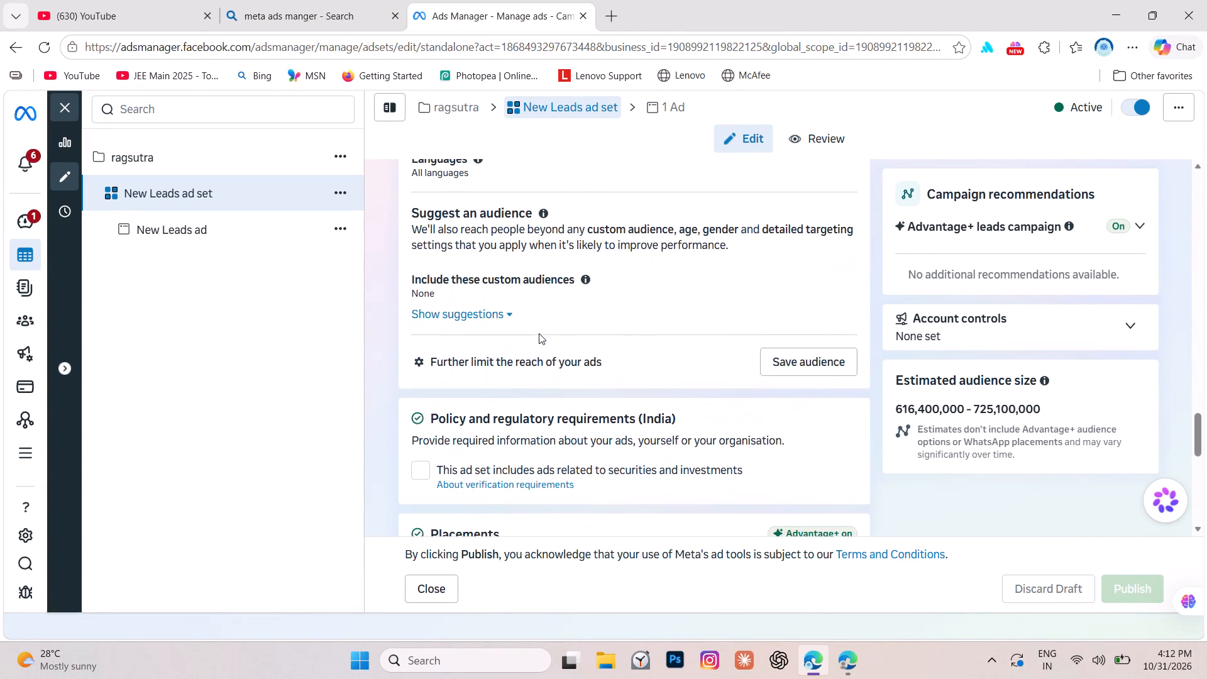
scroll(539, 333, "up", 2)
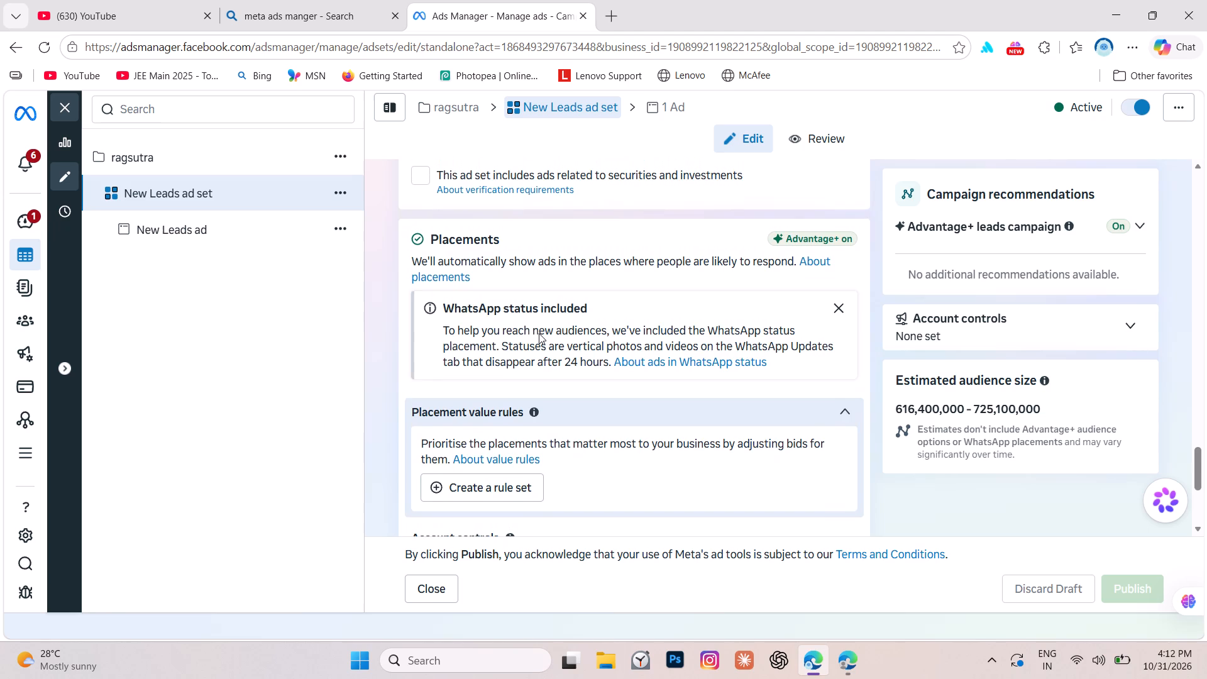
scroll(539, 333, "up", 1)
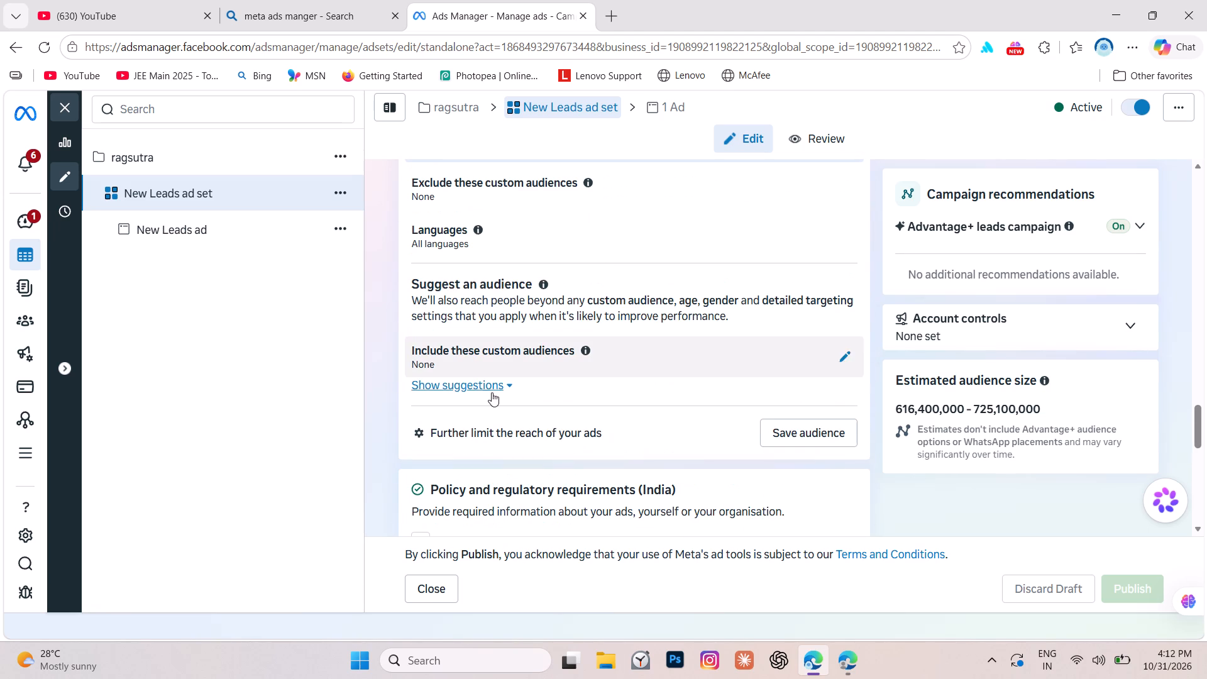
scroll(540, 224, "up", 2)
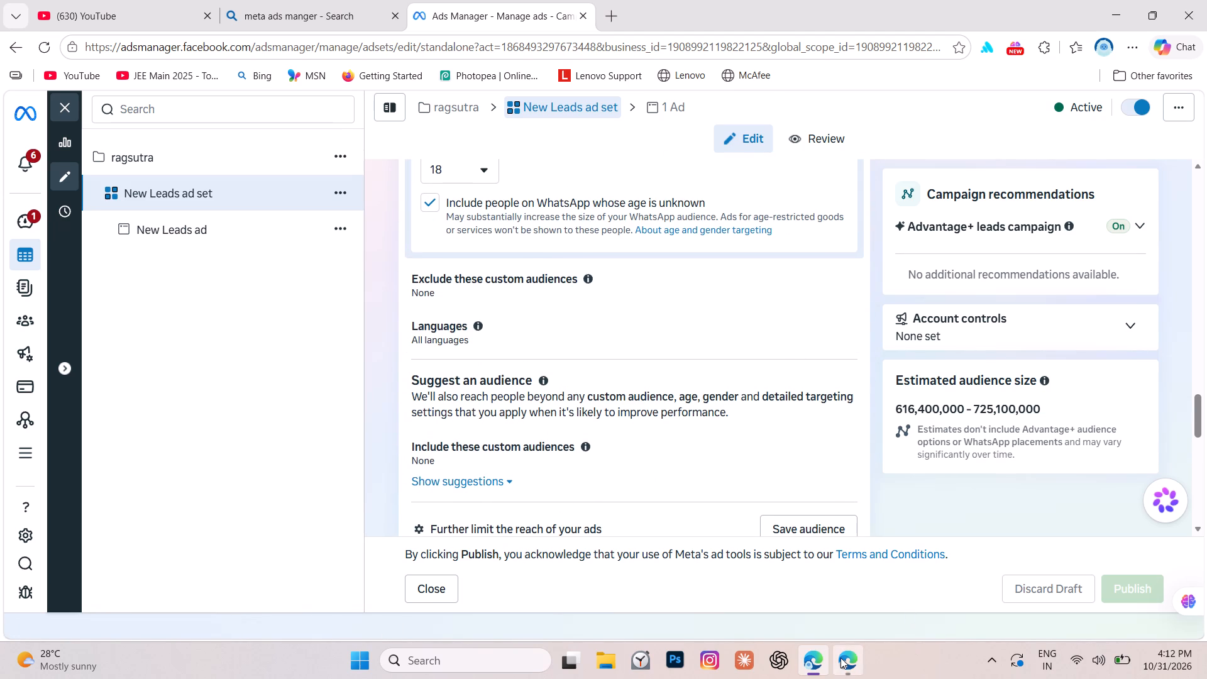
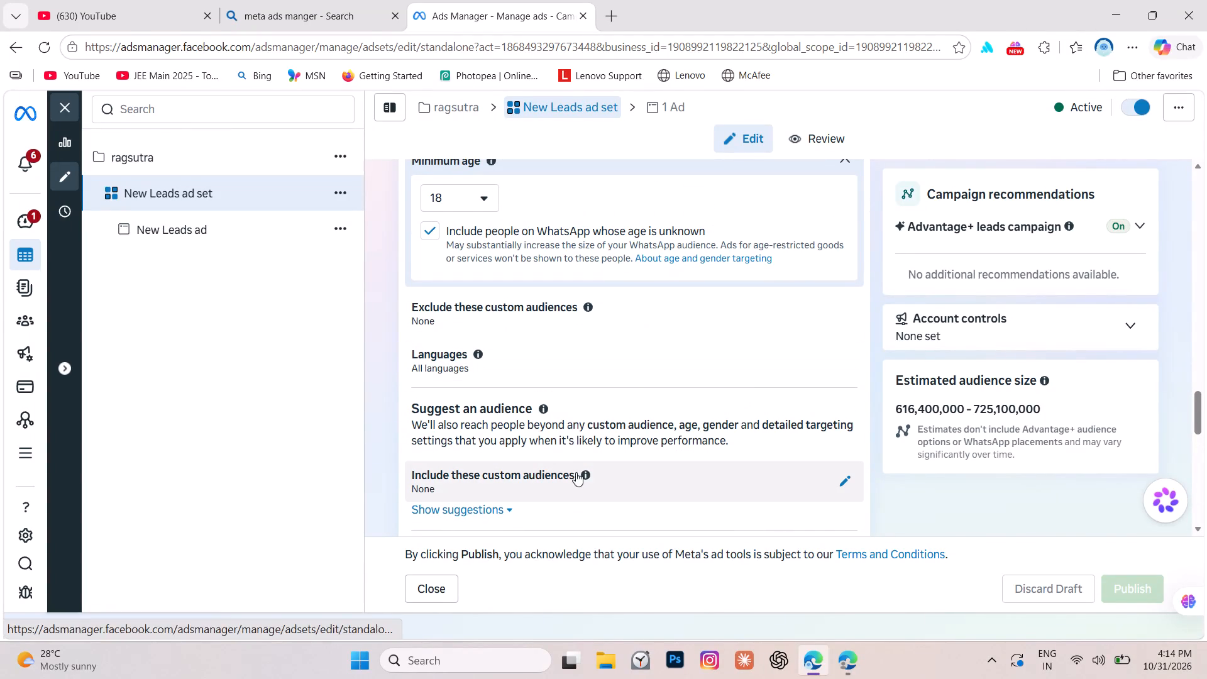
Set the minimum age in the New Leads ad set's audience controls to 25.
scroll(607, 470, "down", 4)
scroll(607, 470, "up", 2)
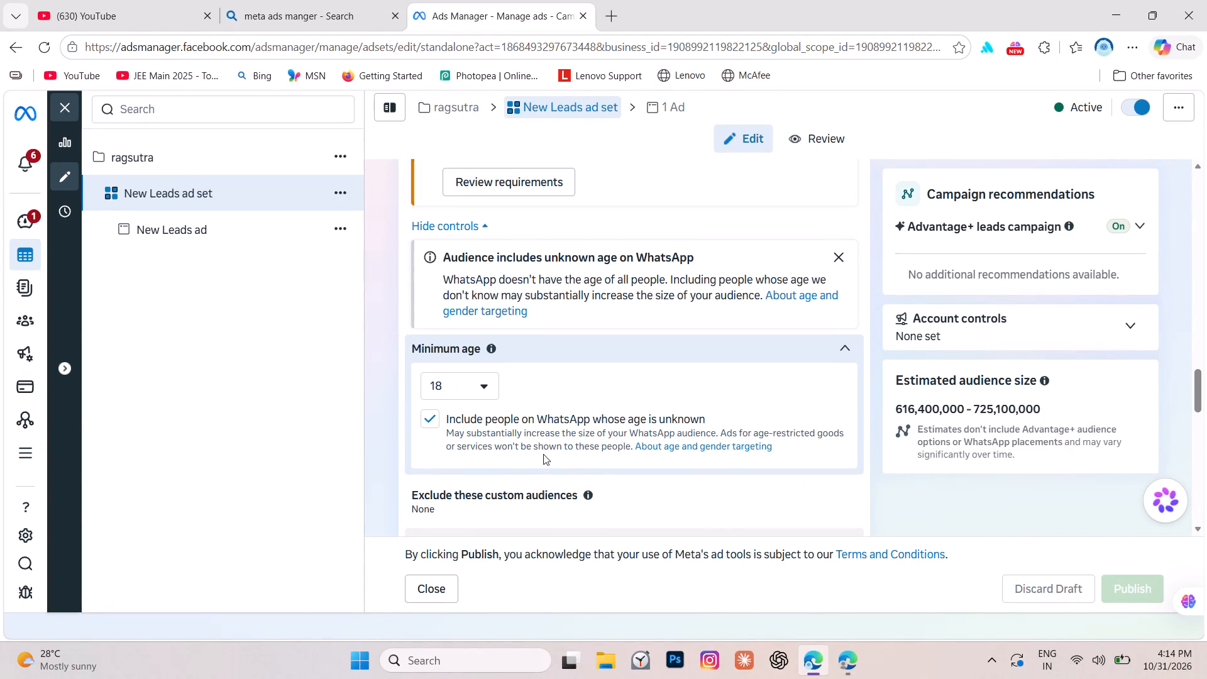
left_click(469, 382)
scroll(484, 595, "down", 2)
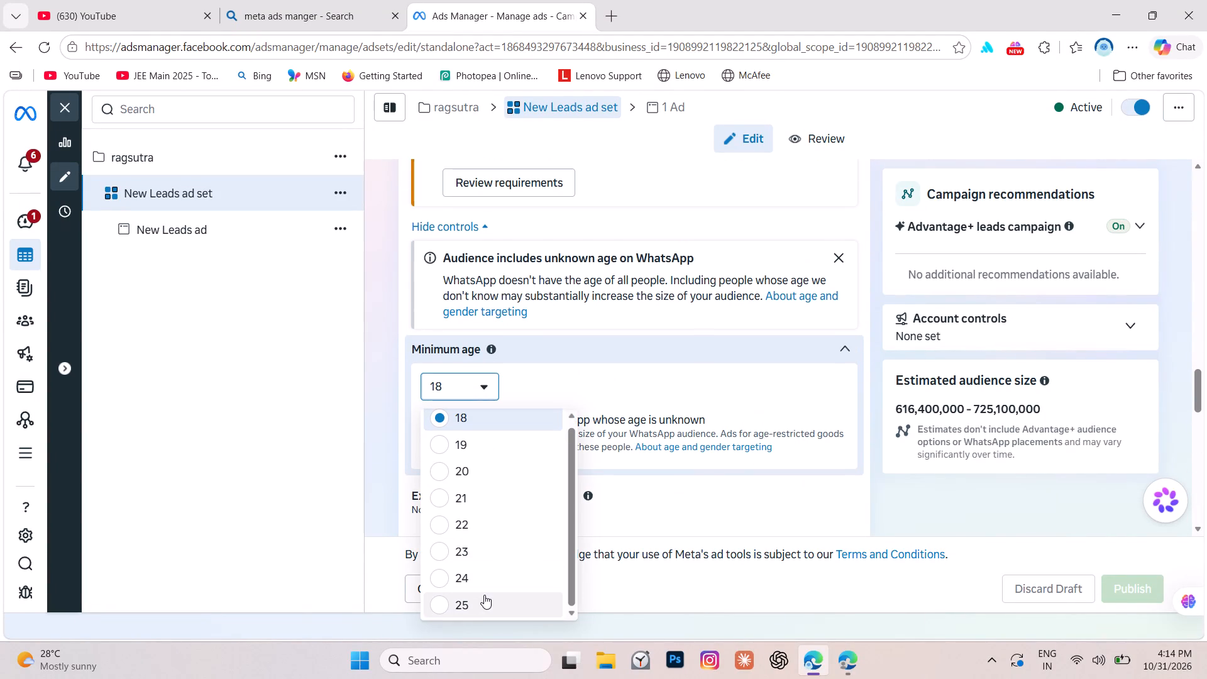
left_click(478, 602)
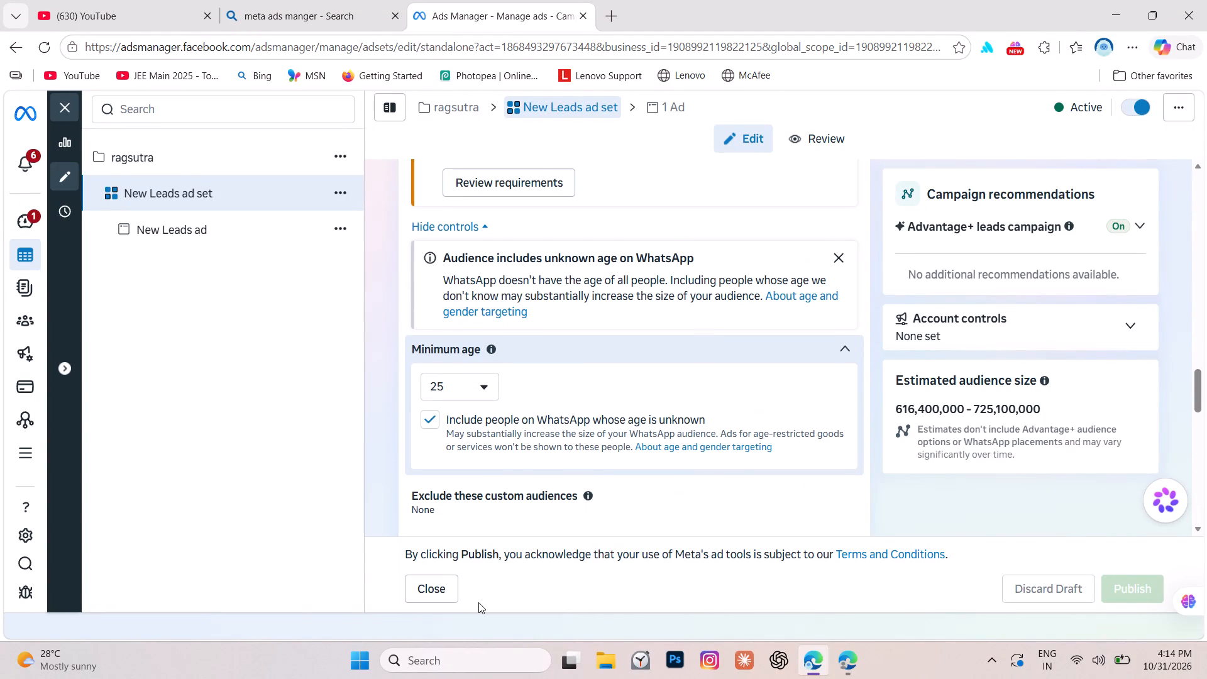
Examine the Placements section of the New Leads ad set, including its placement value rules.
scroll(611, 448, "down", 8)
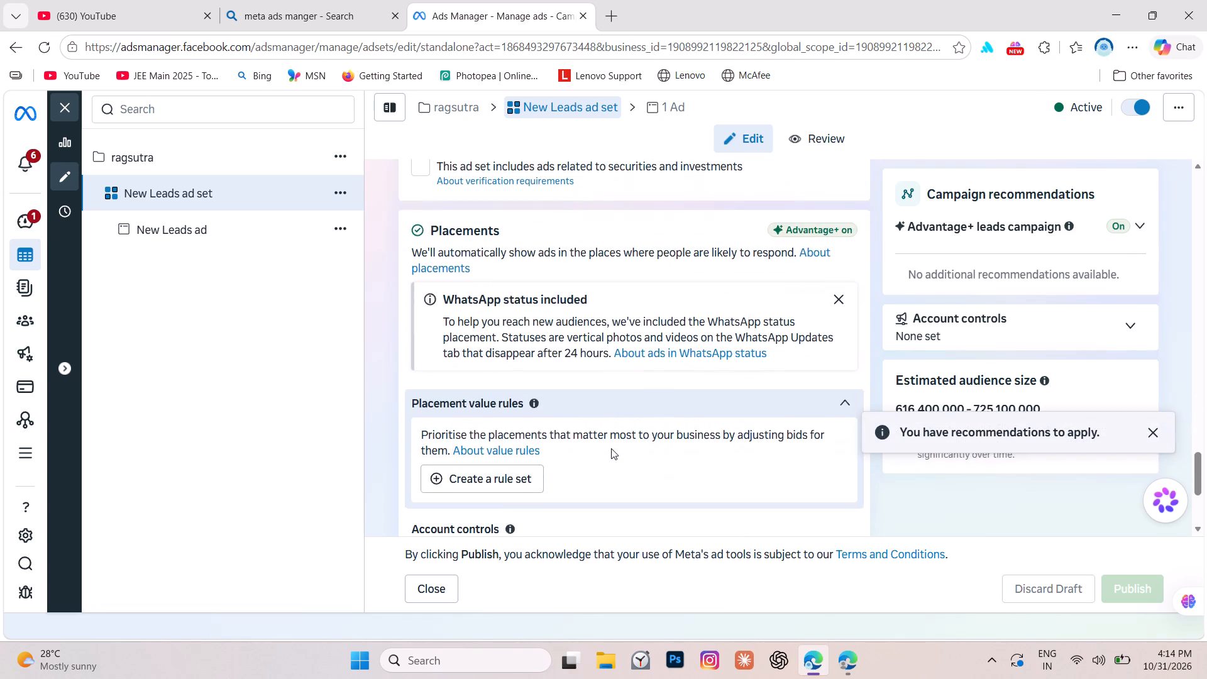
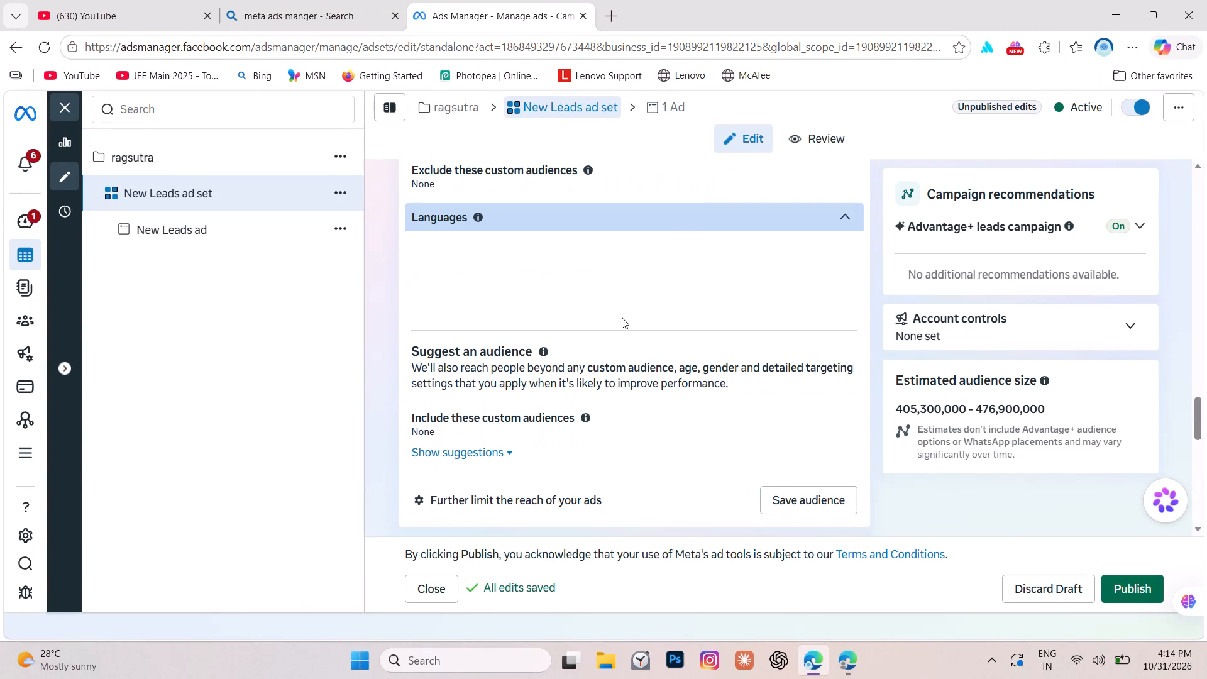
Look up Telugu in the language targeting of the New Leads ad set's audience by searching for "te".
left_click(568, 297)
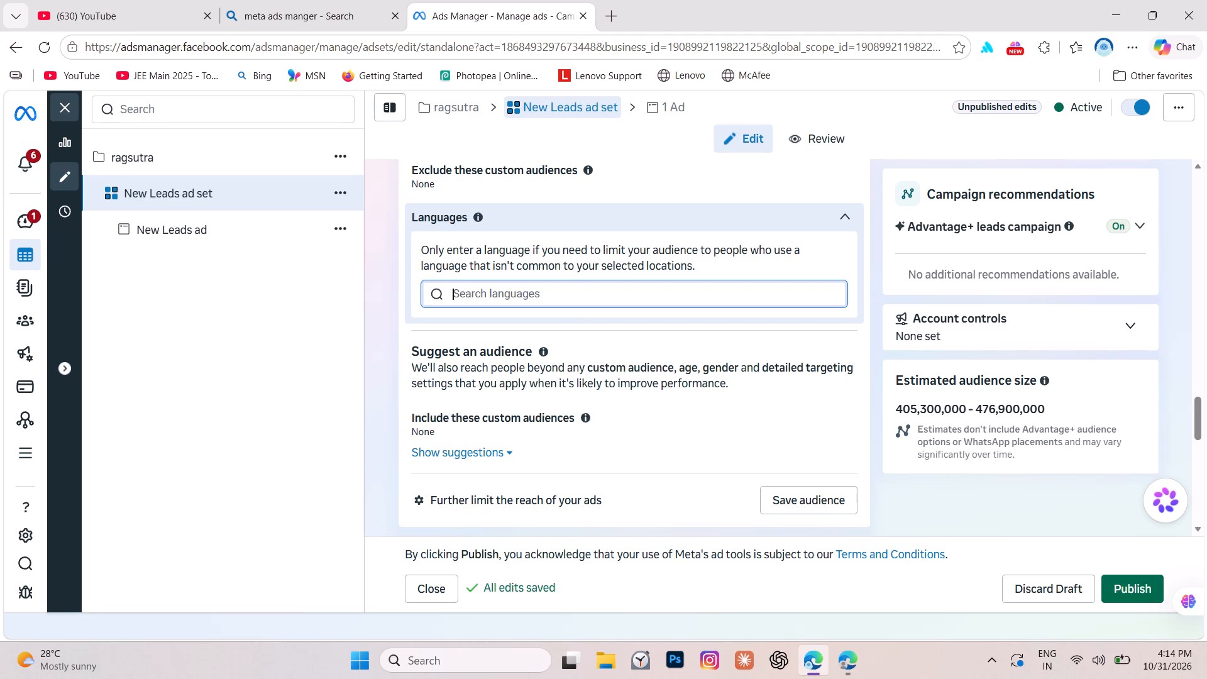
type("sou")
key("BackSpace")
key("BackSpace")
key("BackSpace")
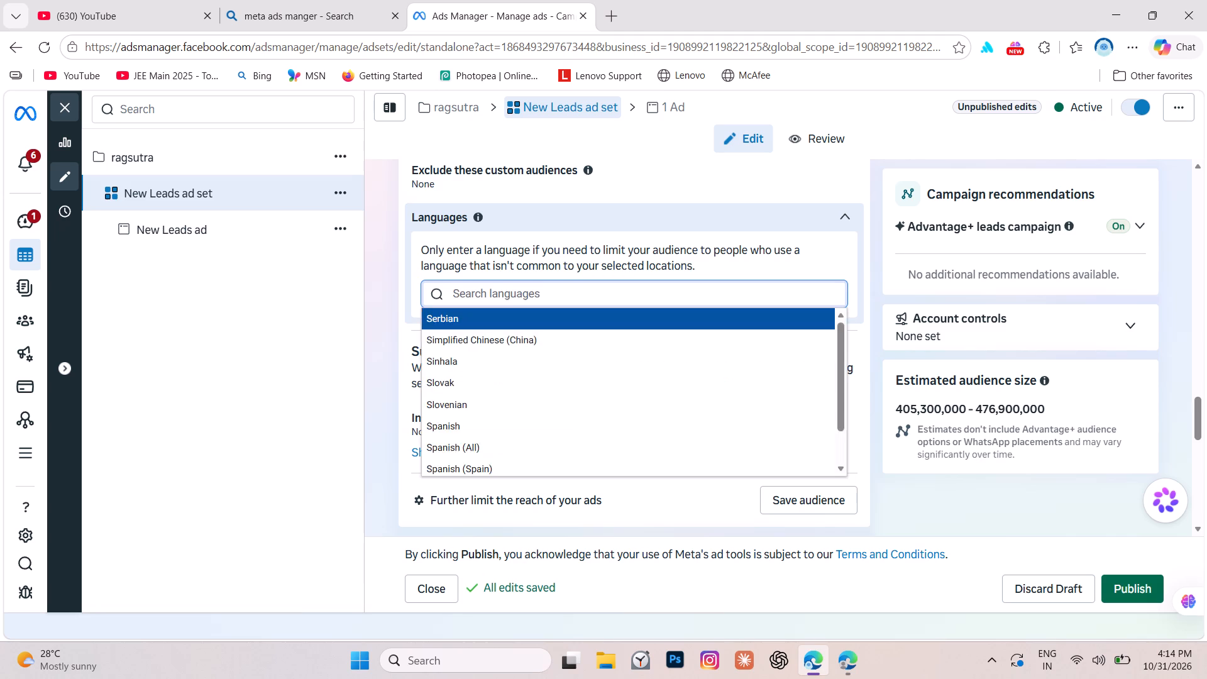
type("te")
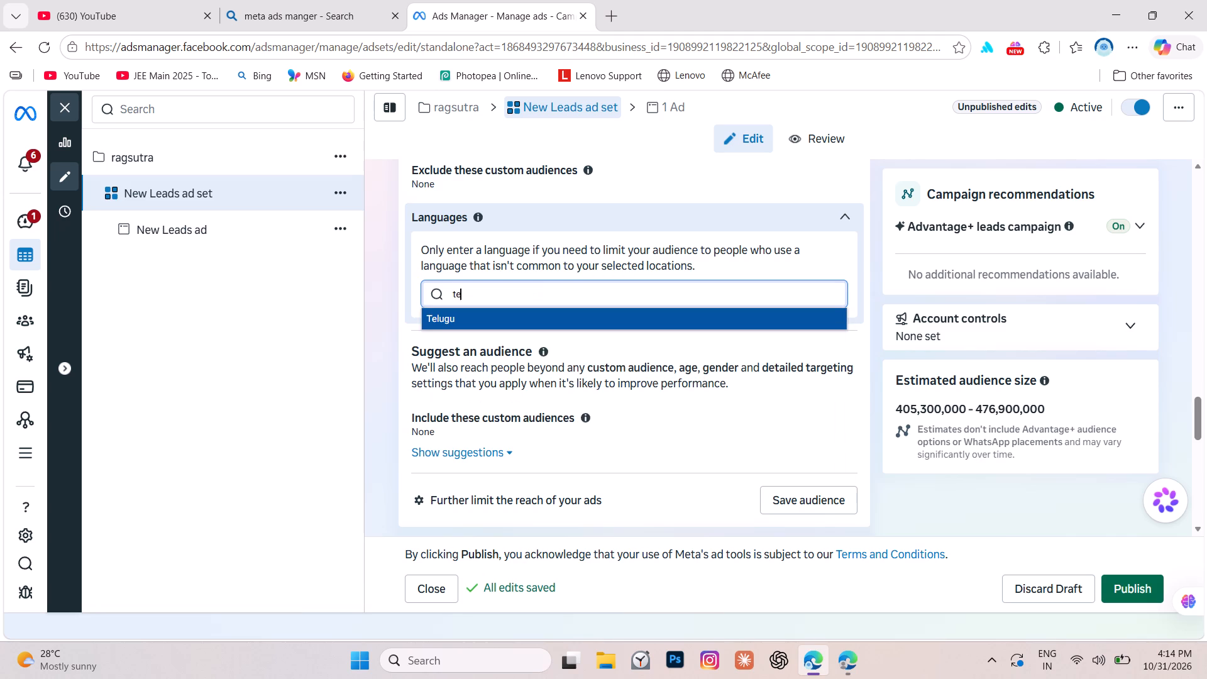
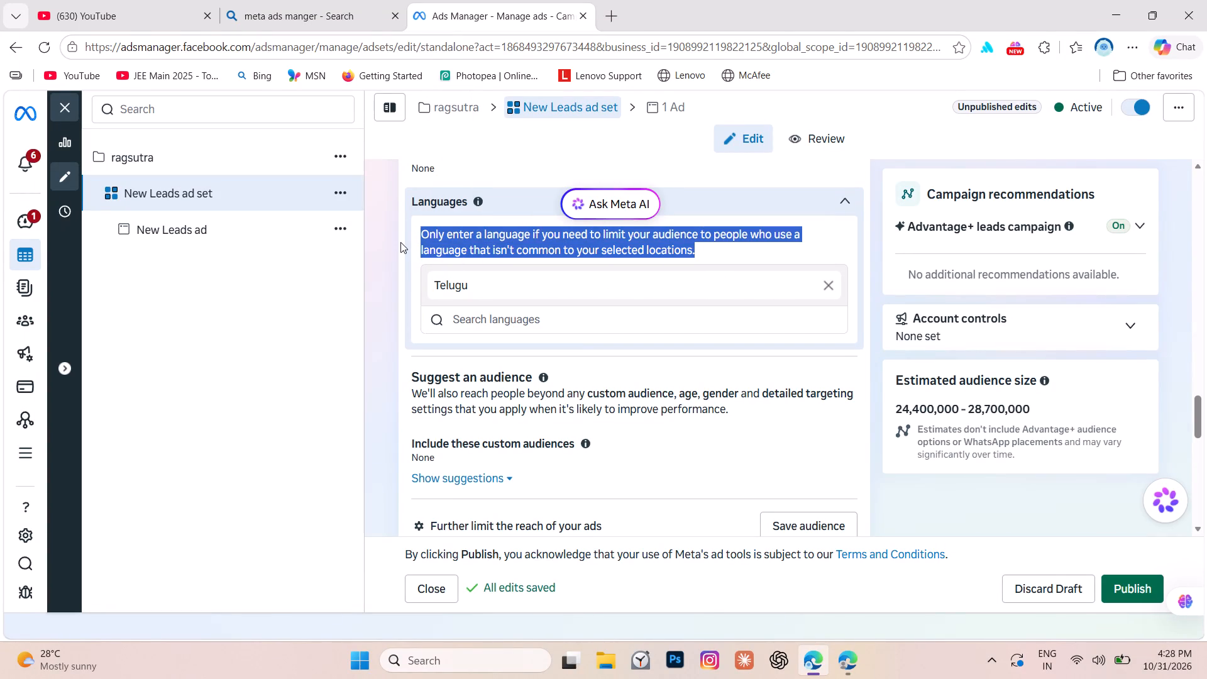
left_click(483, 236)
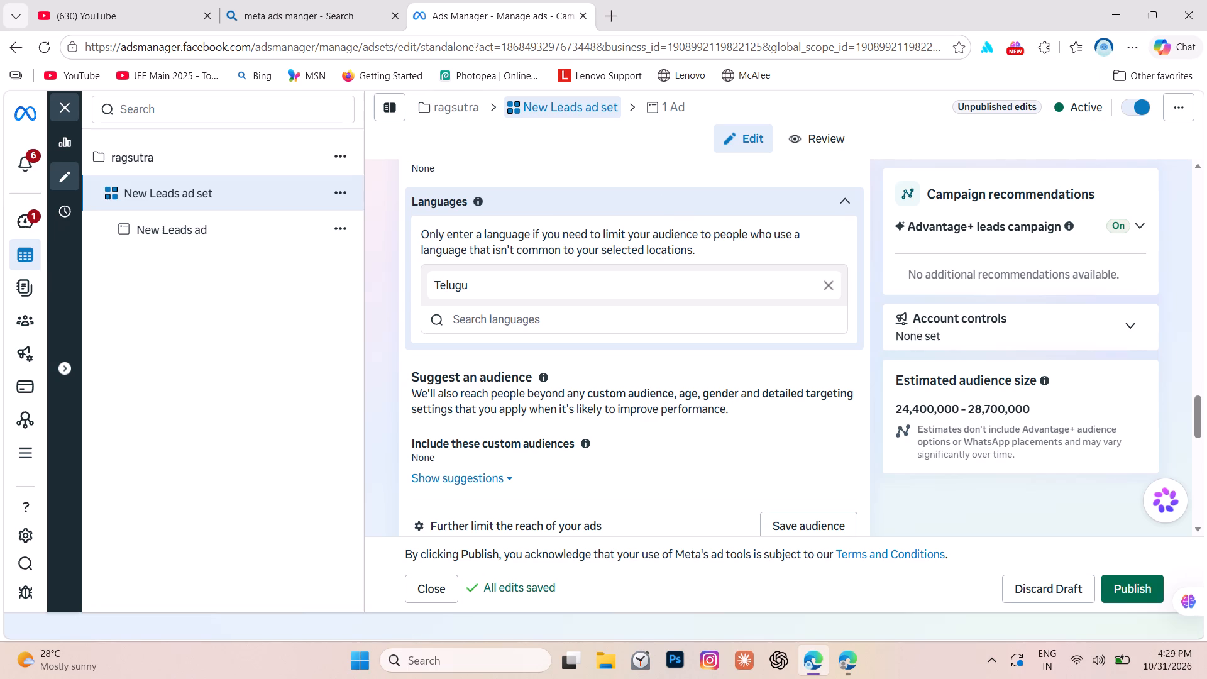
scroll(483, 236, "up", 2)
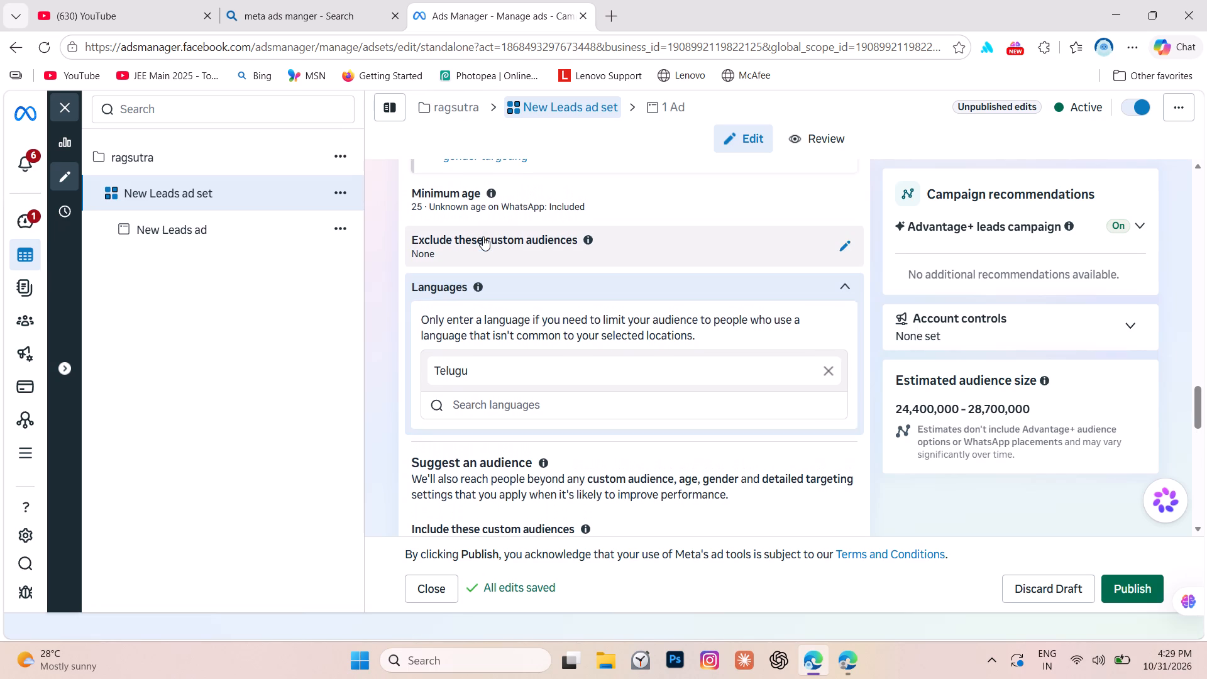
Remove Telugu from the language targeting of the New Leads ad set.
left_click(834, 368)
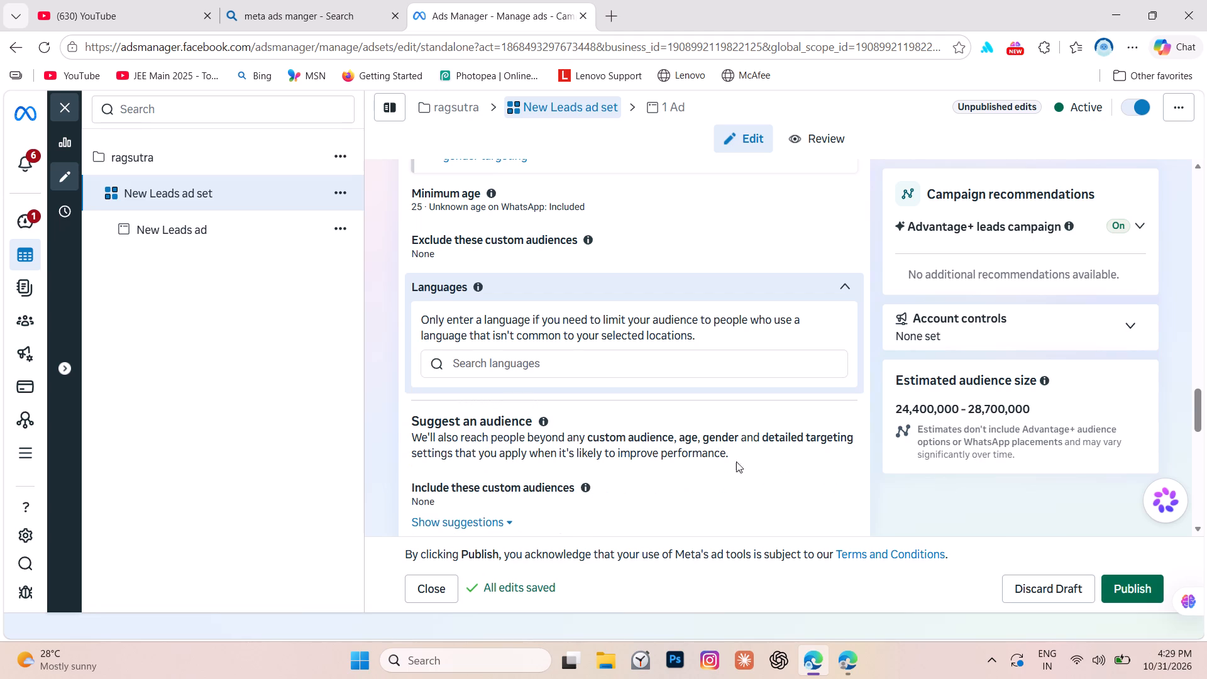
Set the lower limit of the suggested audience age range to 60.
scroll(696, 498, "down", 2)
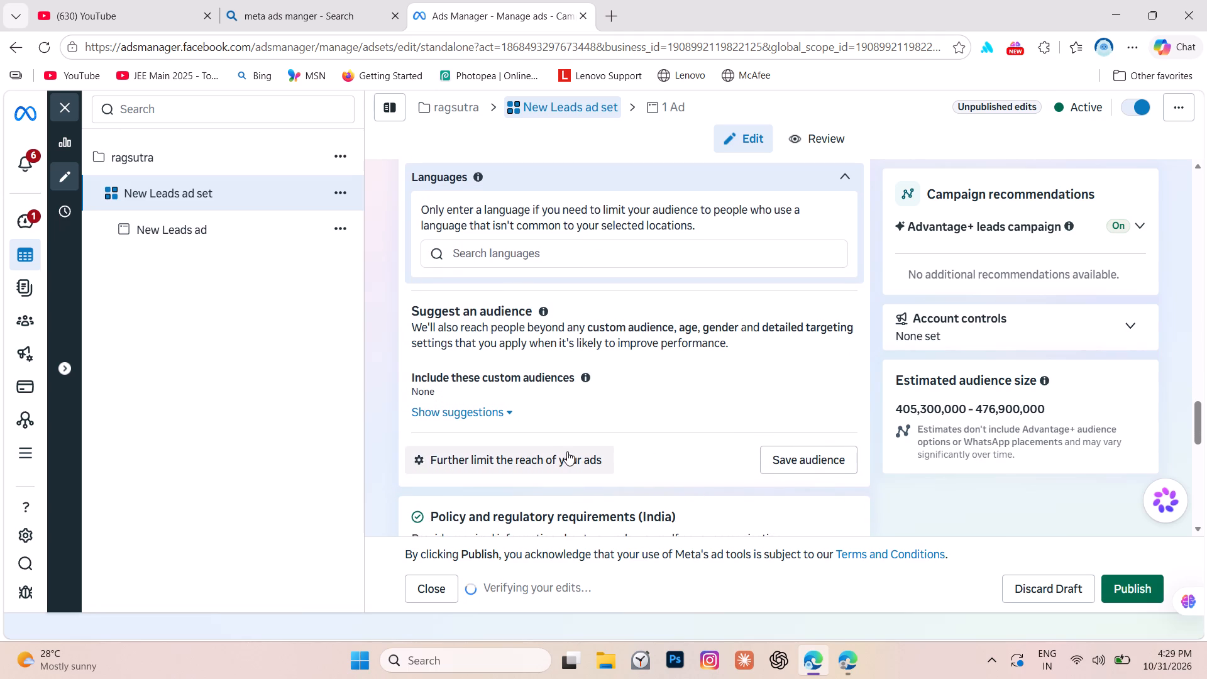
left_click(482, 415)
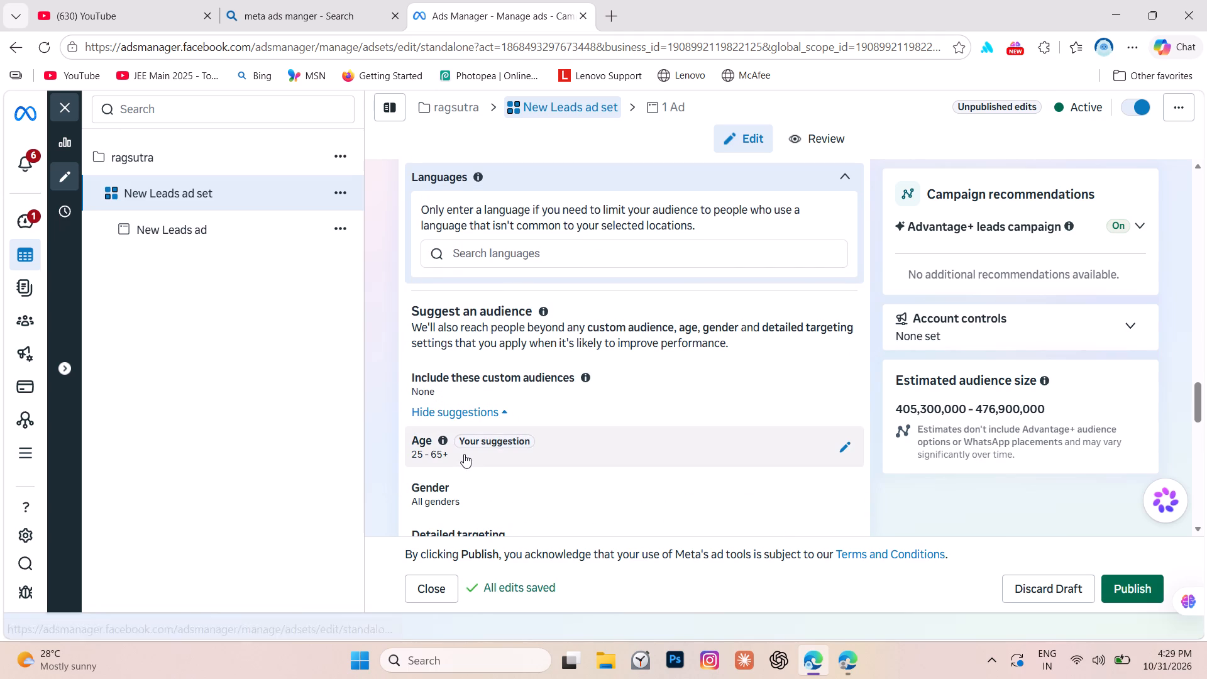
left_click(464, 453)
left_click(468, 390)
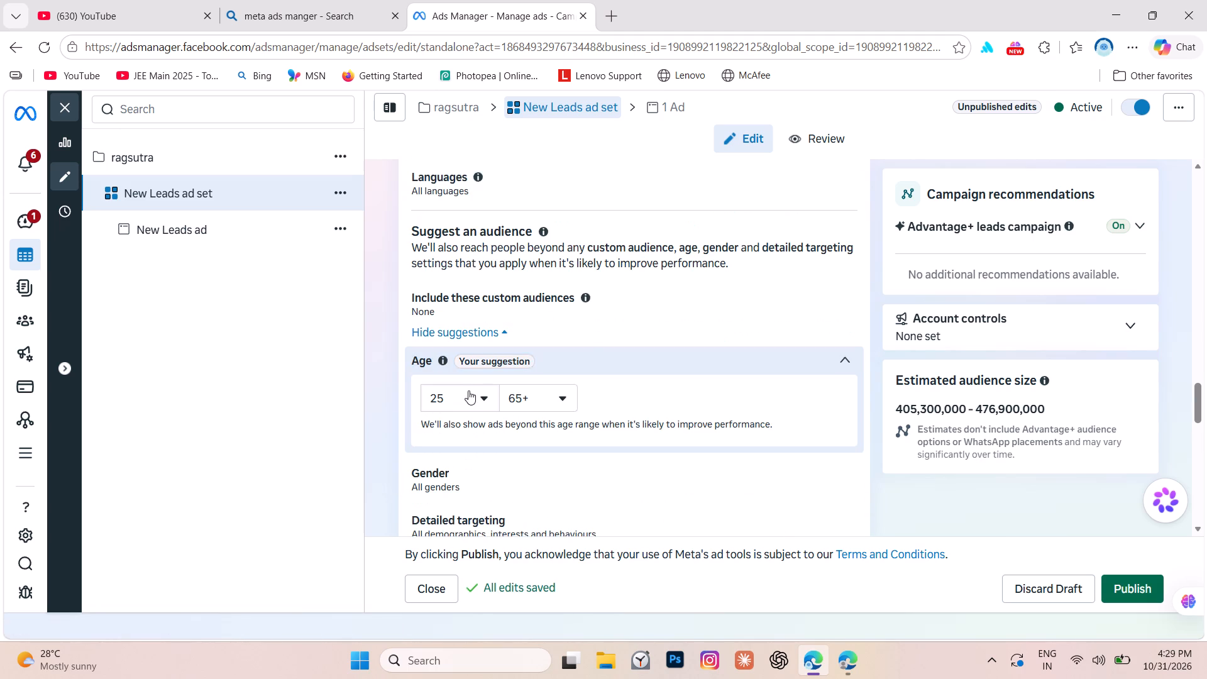
scroll(484, 306, "down", 7)
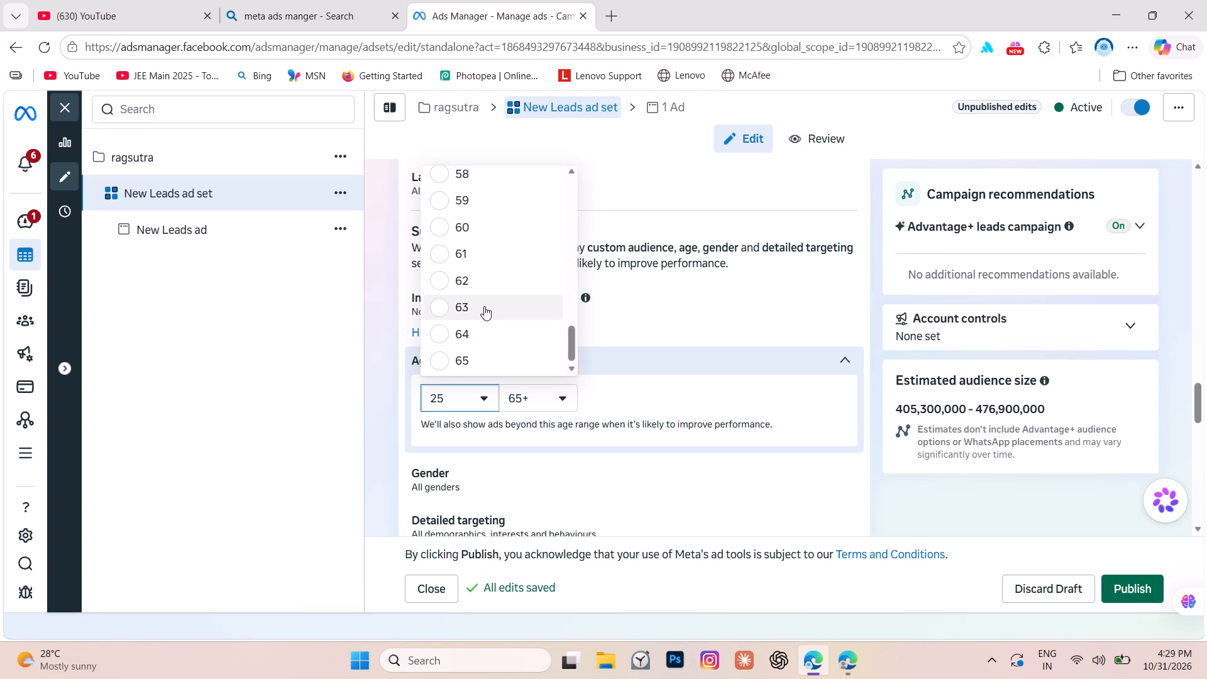
scroll(484, 306, "down", 1)
left_click(474, 229)
Search the detailed targeting options for "telgu" and "telgu sing".
scroll(544, 487, "down", 2)
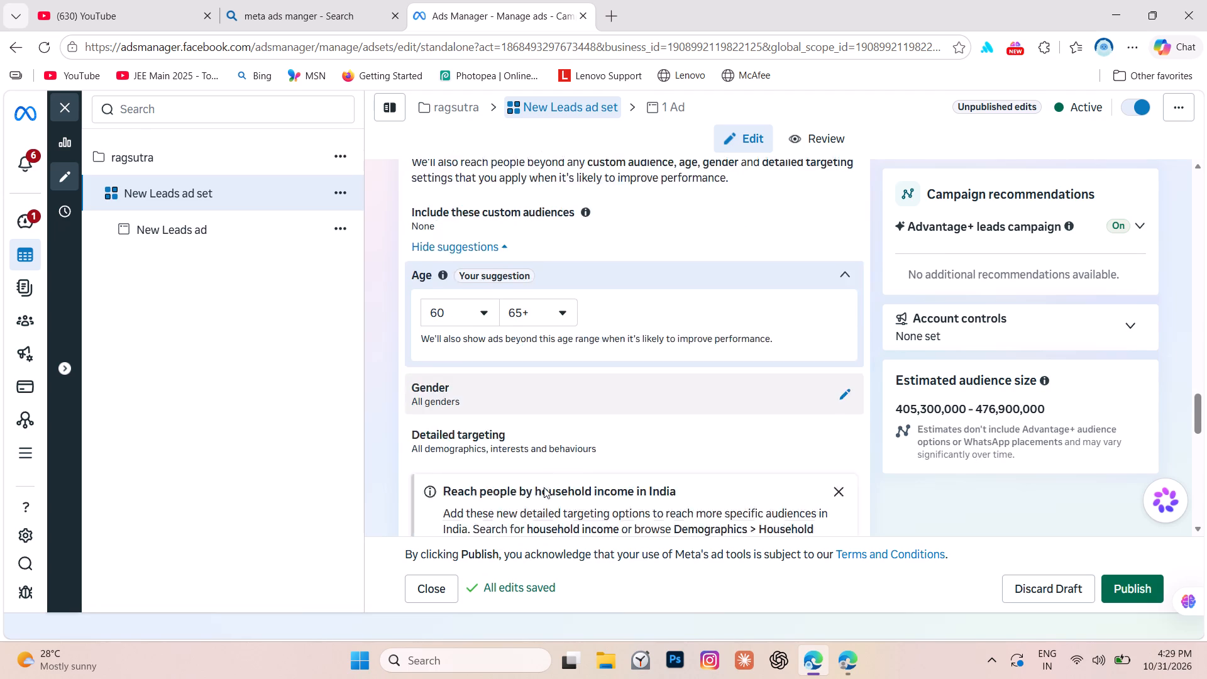
scroll(544, 487, "down", 3)
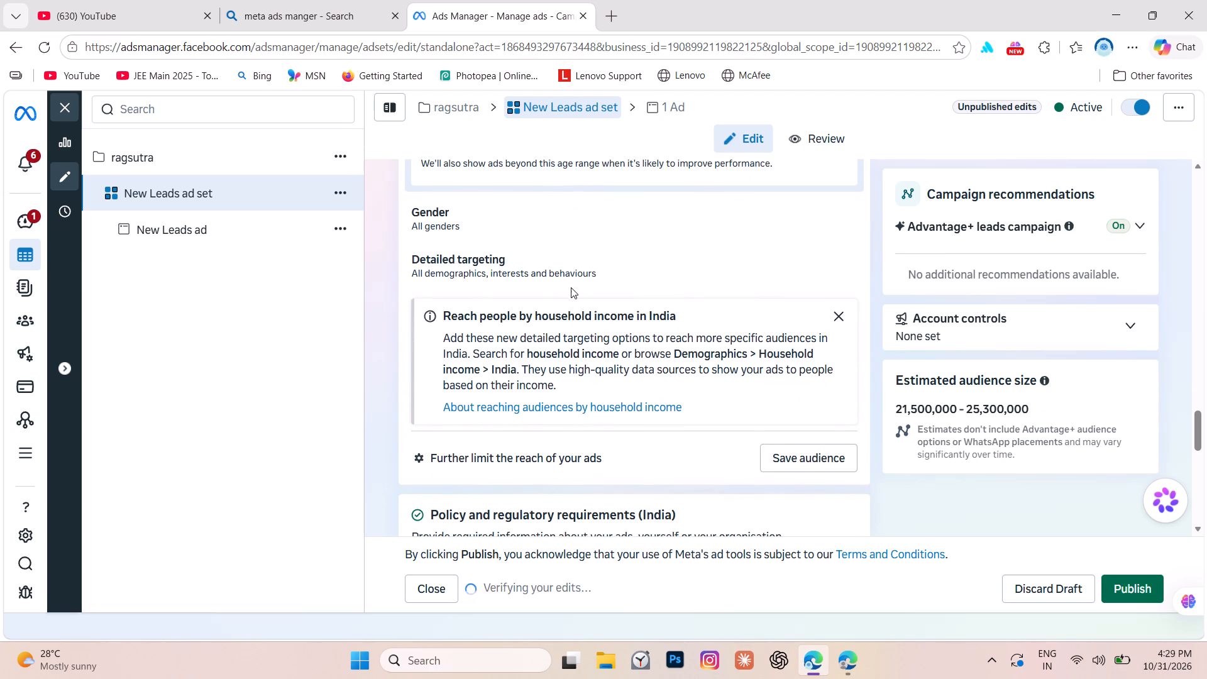
left_click(640, 277)
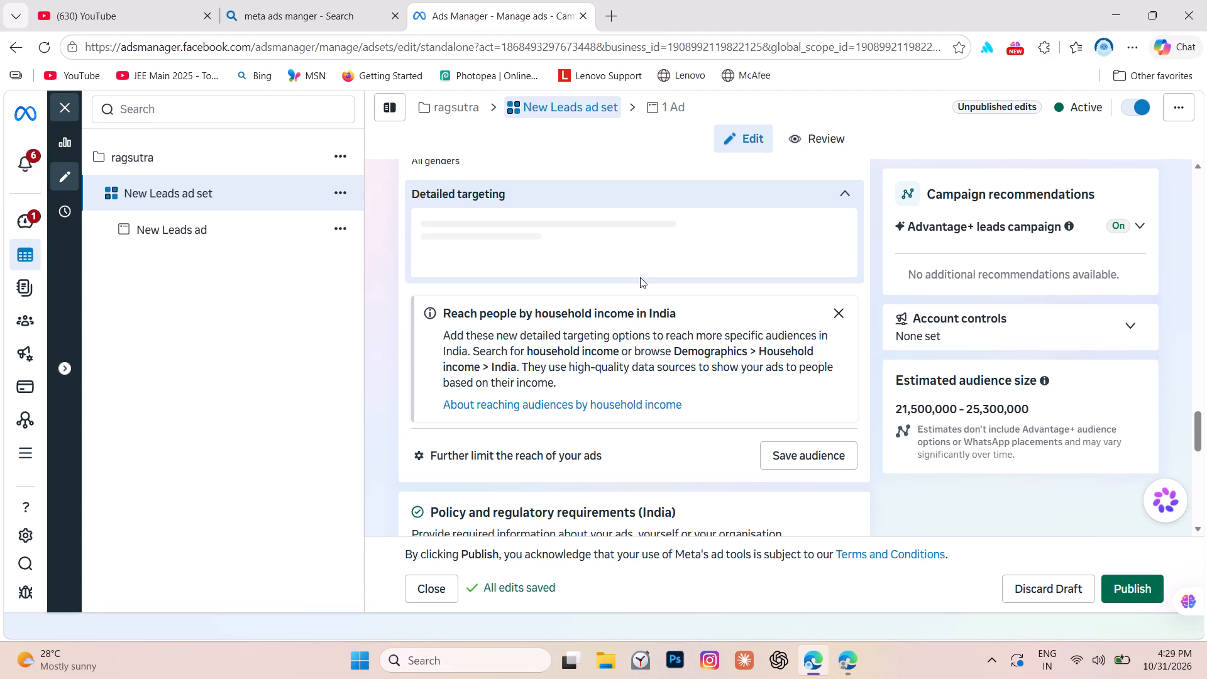
left_click(603, 253)
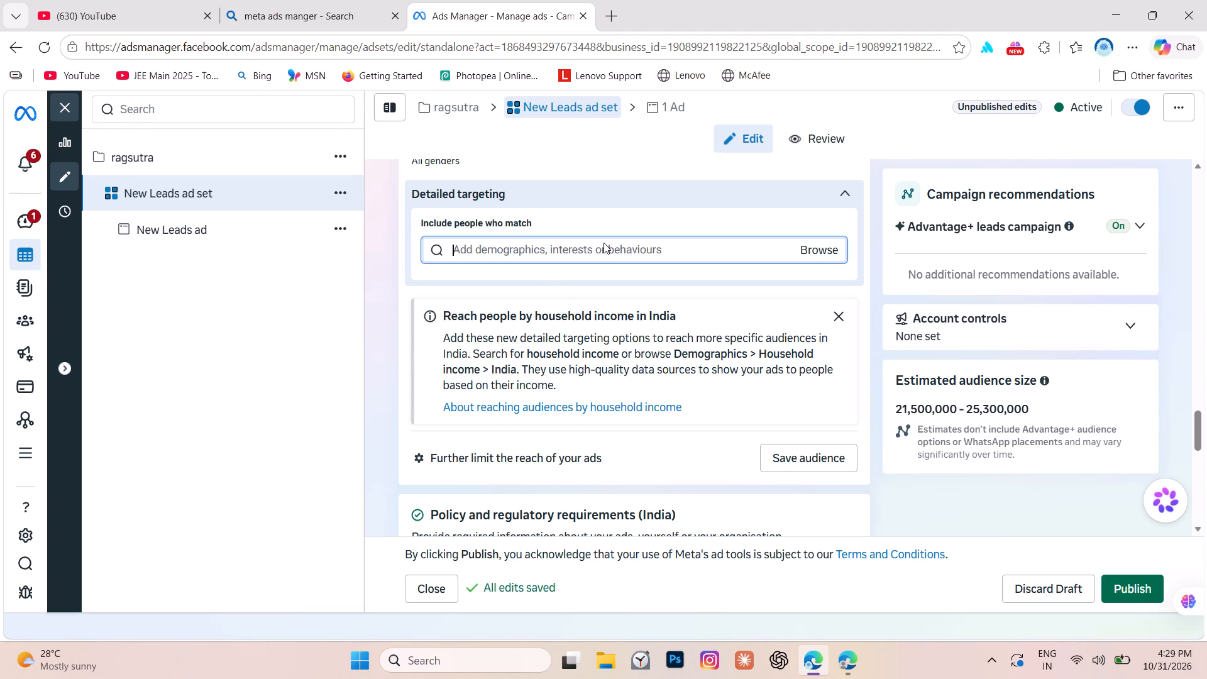
key("r")
key("BackSpace")
type("telgu")
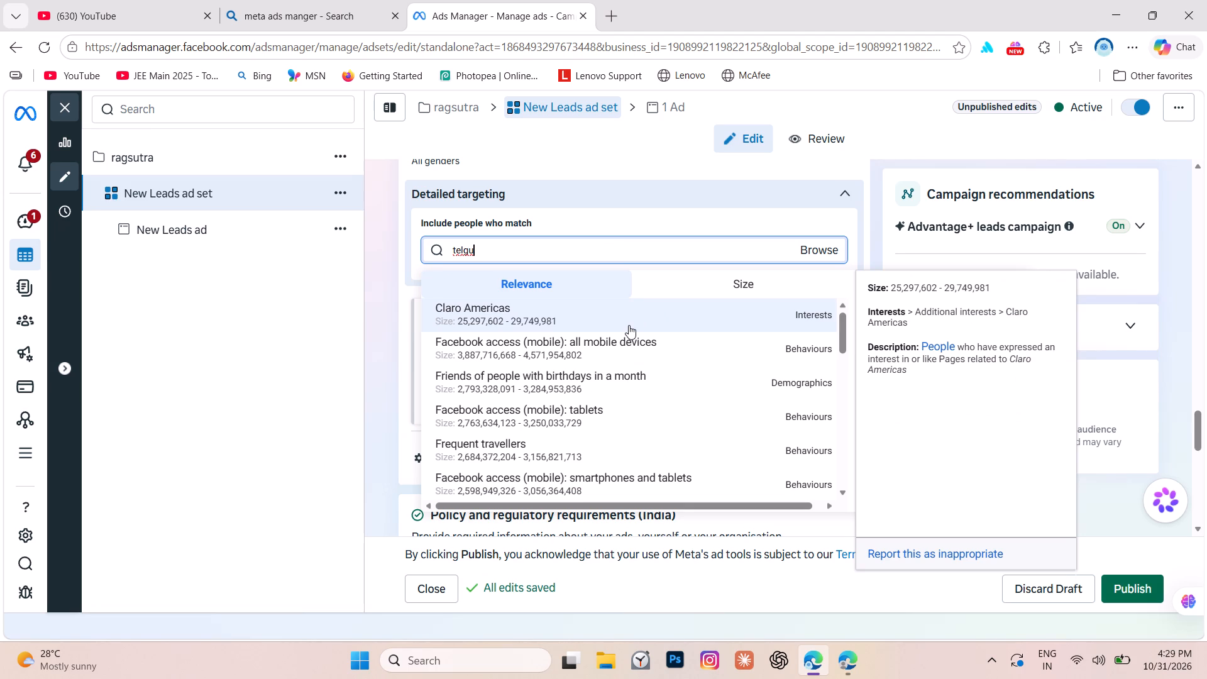
key("BackSpace")
key("BackSpace")
type("gu sin")
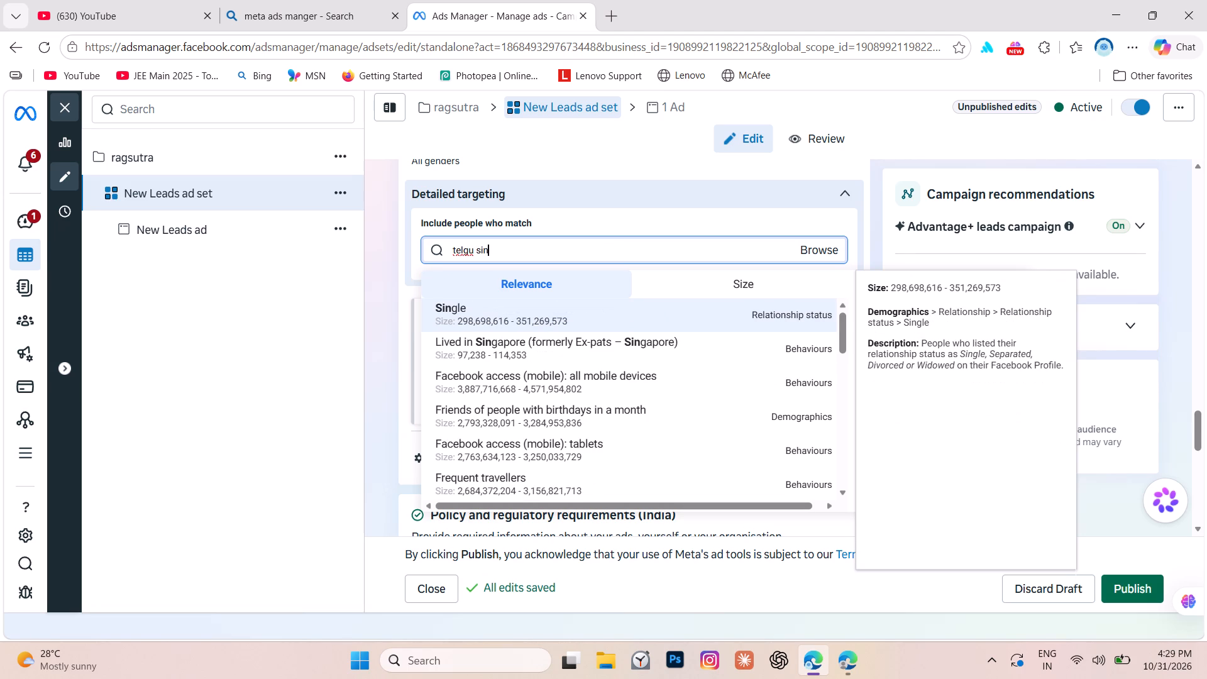
key("g")
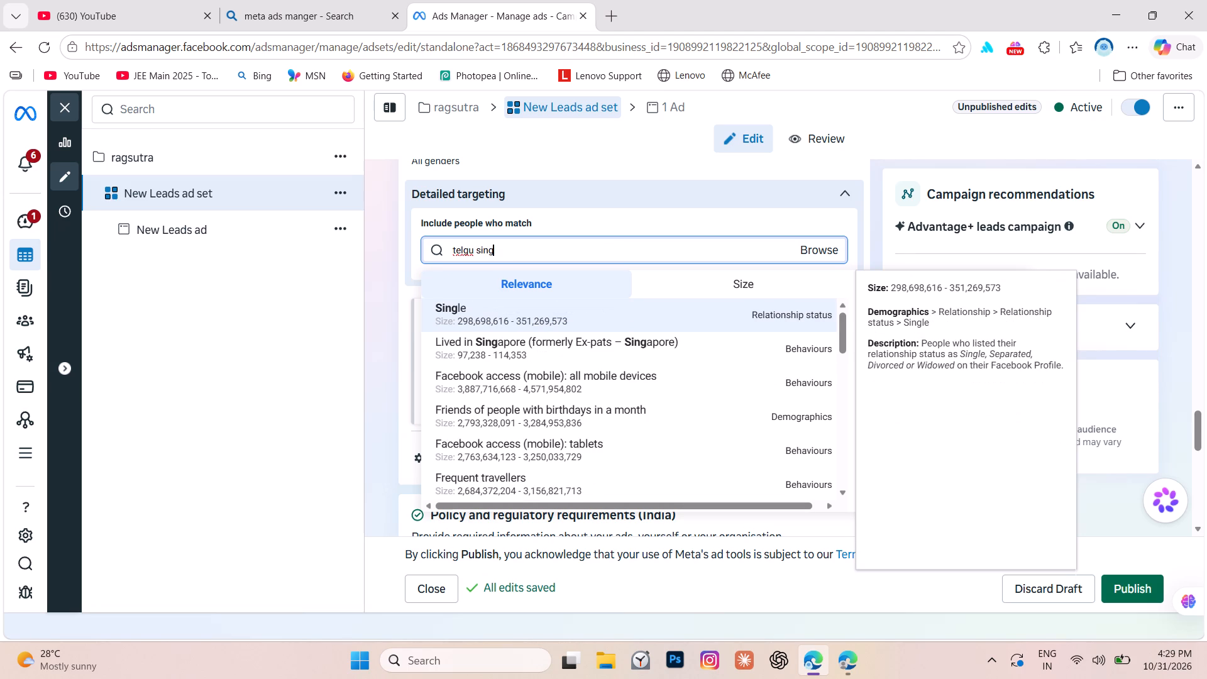
key("i")
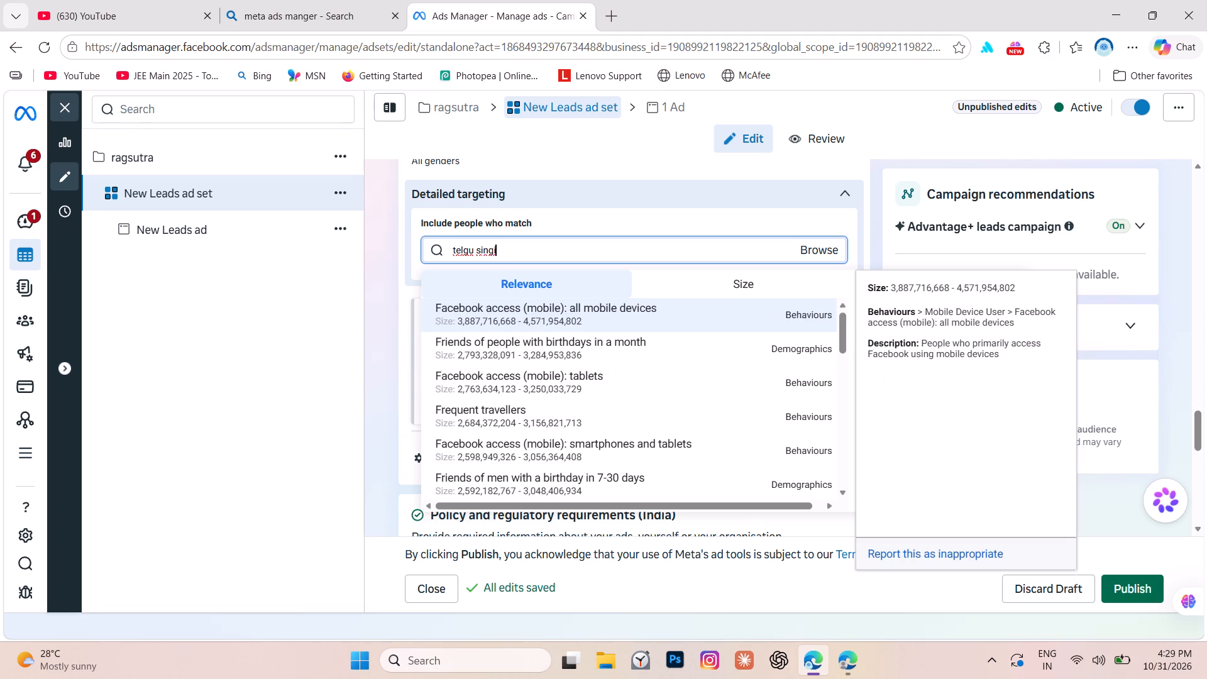
Search the detailed targeting options for "telgu music", look through the suggestions and close them without adding any.
type("==")
key("BackSpace")
key("BackSpace")
key("BackSpace")
key("BackSpace")
key("BackSpace")
key("BackSpace")
key("BackSpace")
type("music")
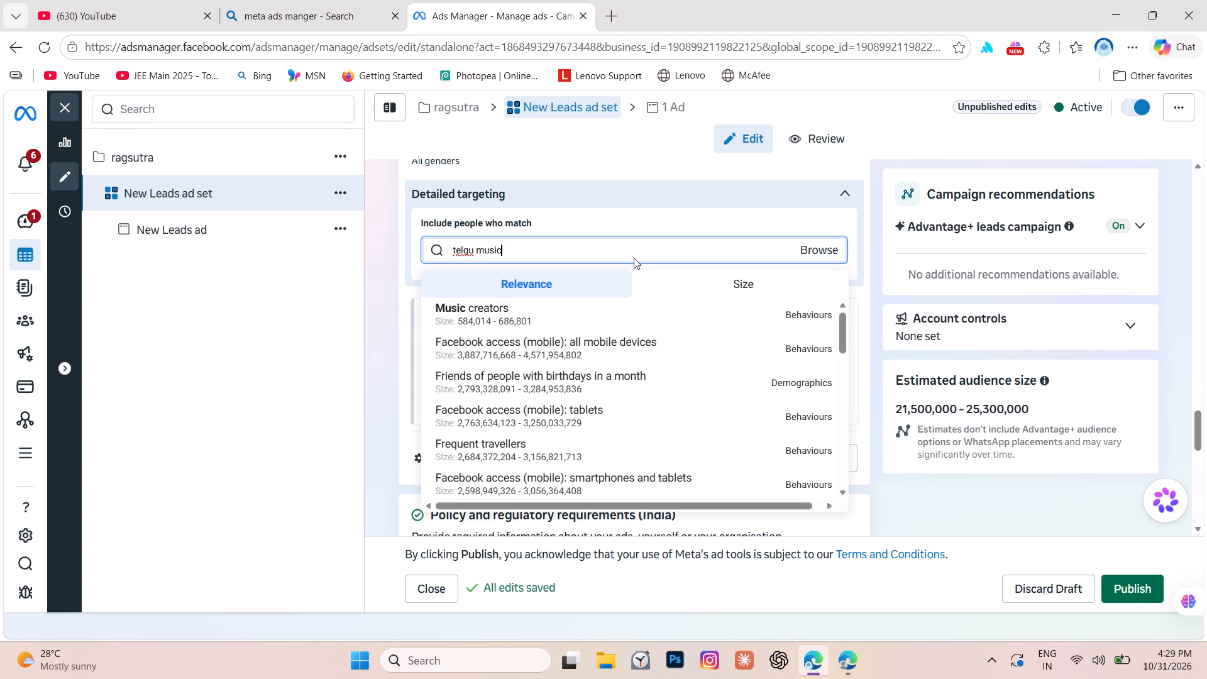
scroll(561, 430, "down", 6)
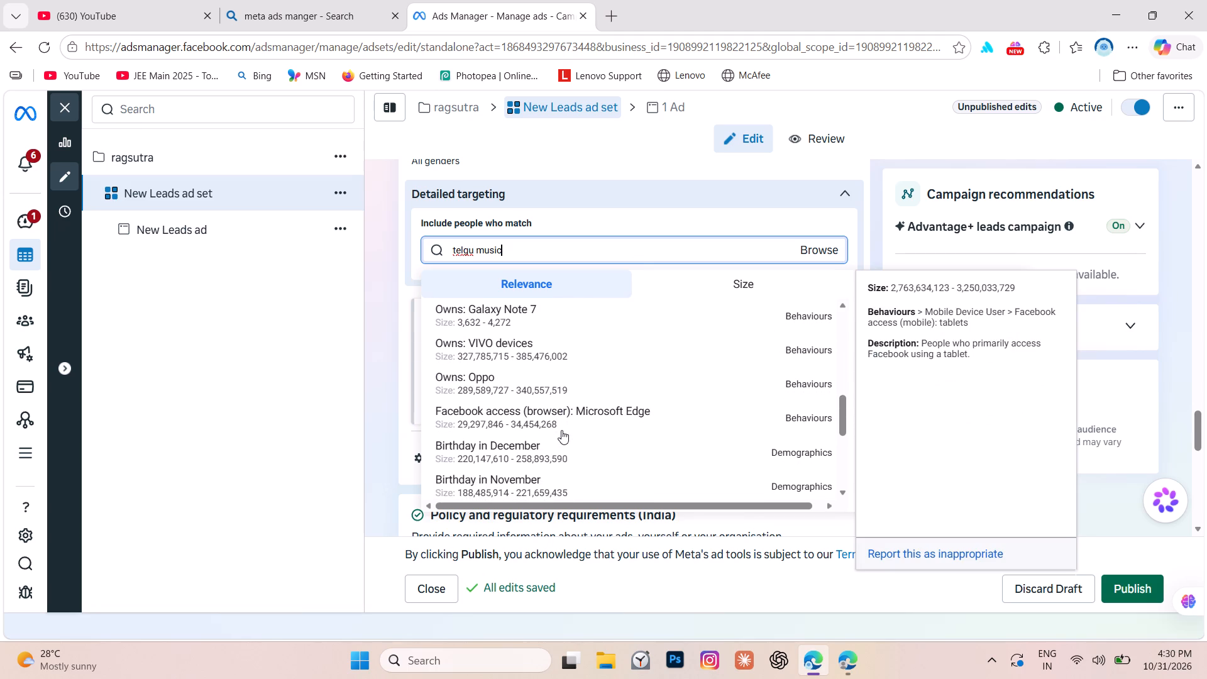
scroll(561, 430, "down", 6)
left_click(183, 466)
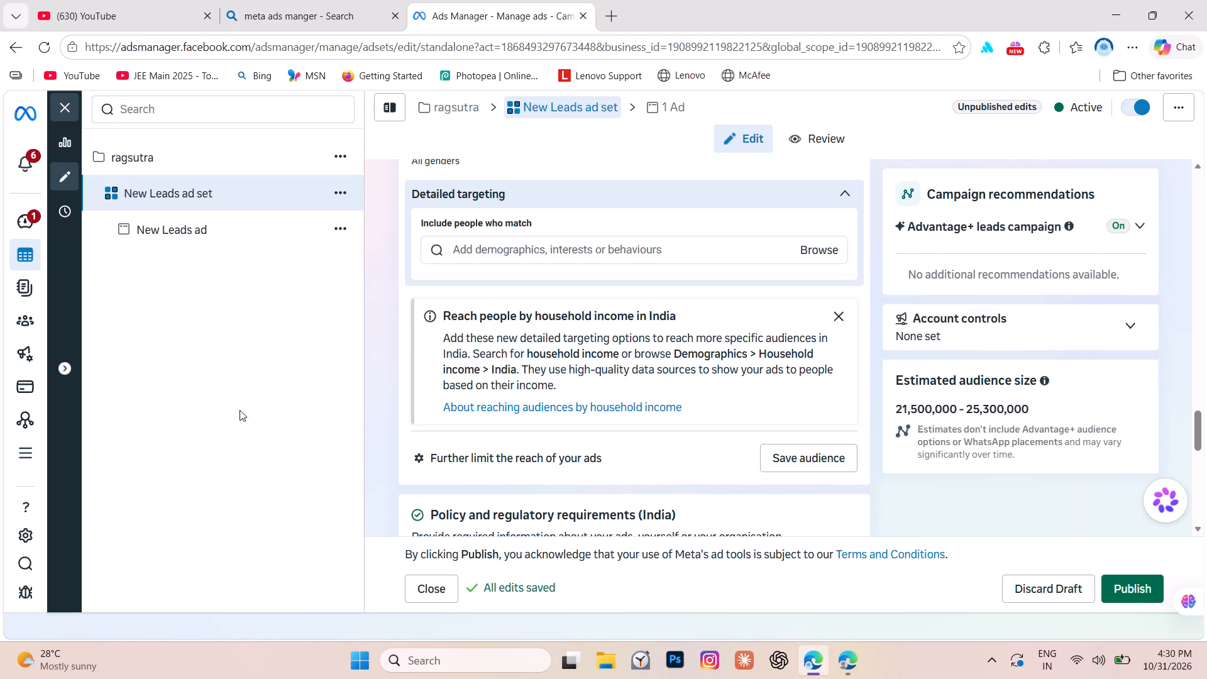
Search the detailed targeting options for "Music" and look through the suggested interests.
scroll(556, 329, "up", 2)
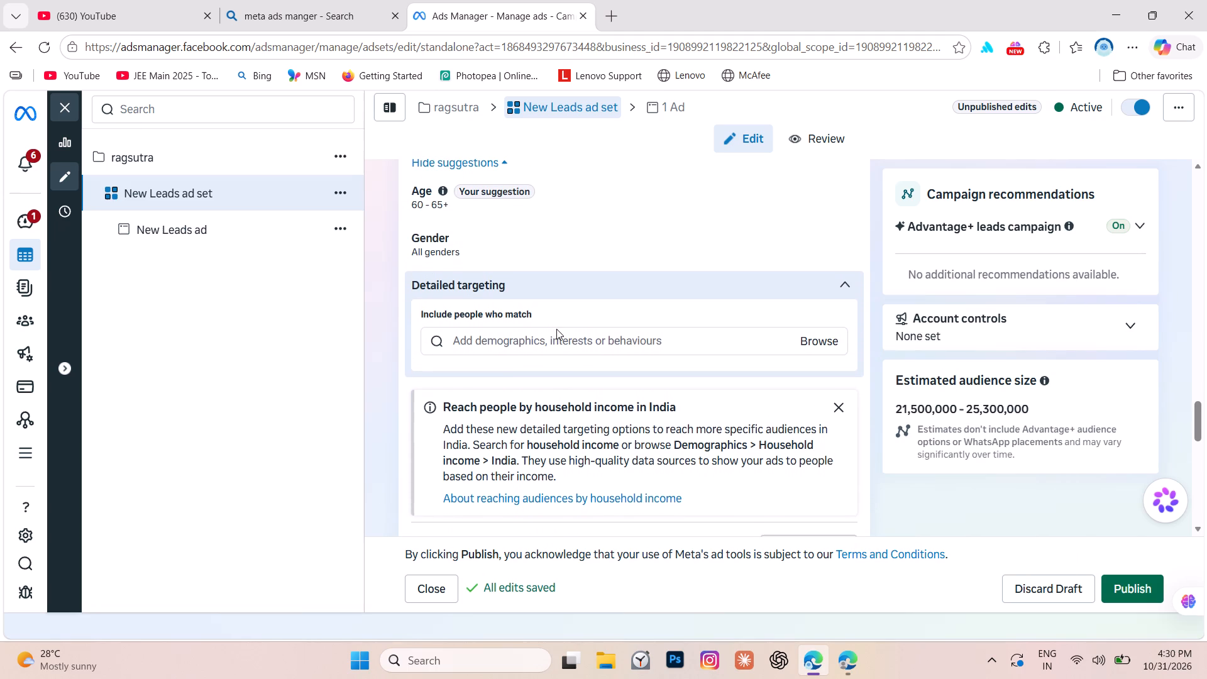
left_click(589, 342)
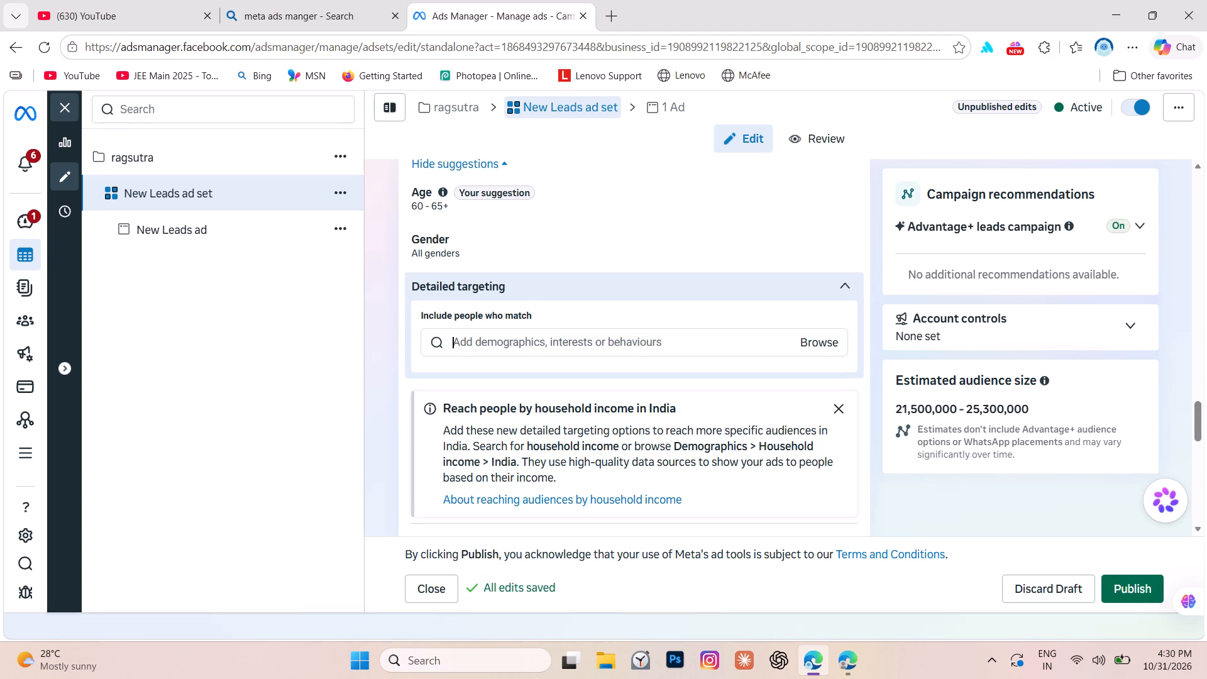
type("Music")
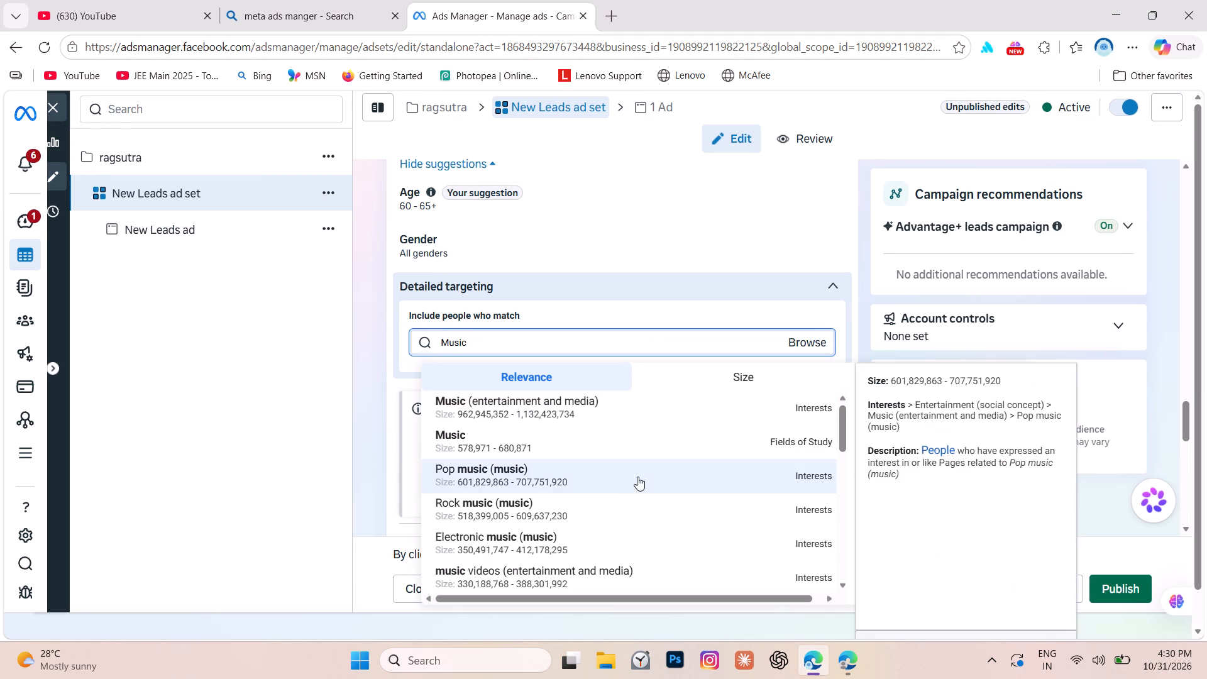
scroll(597, 524, "down", 1)
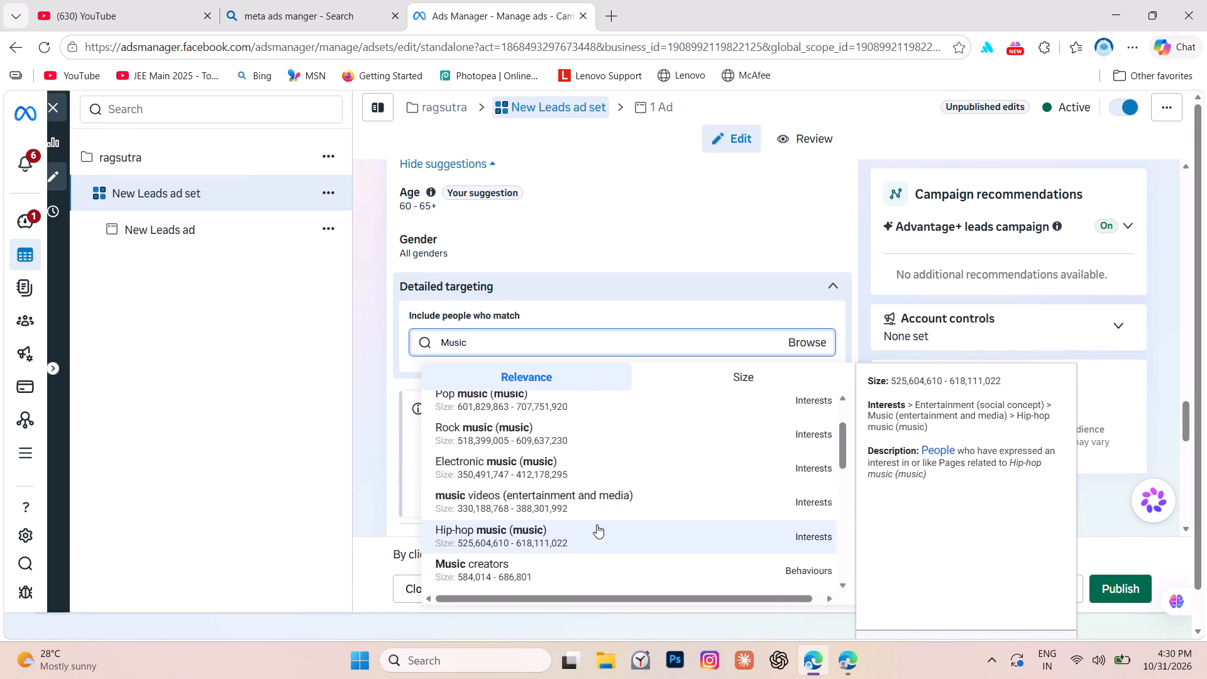
scroll(597, 524, "down", 8)
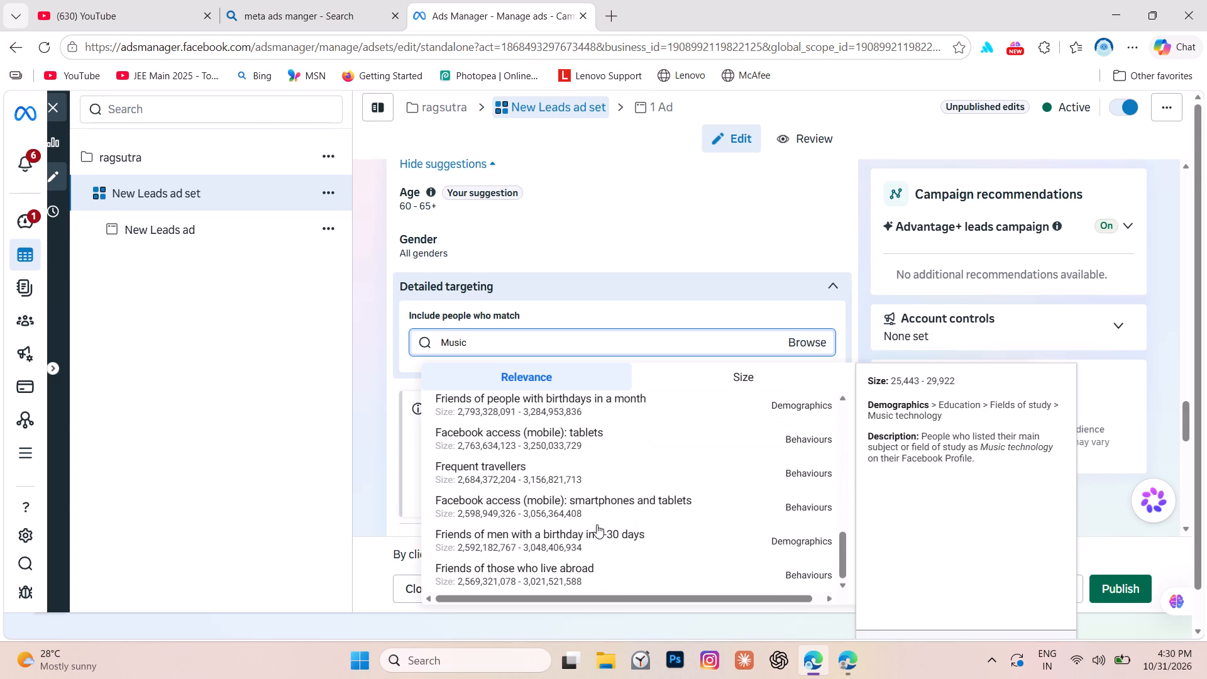
scroll(597, 524, "down", 2)
scroll(597, 524, "up", 3)
Search the detailed targeting options for "Music telgu" and the variant "Music_telgu".
key("space")
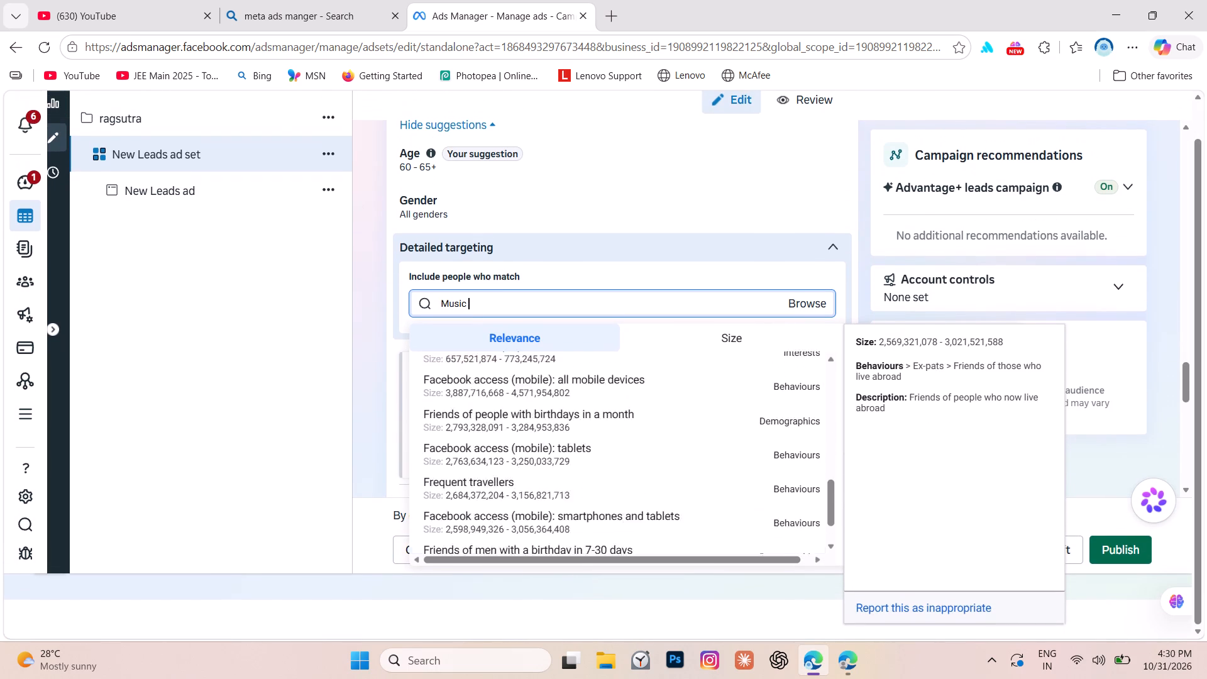
type("telgu")
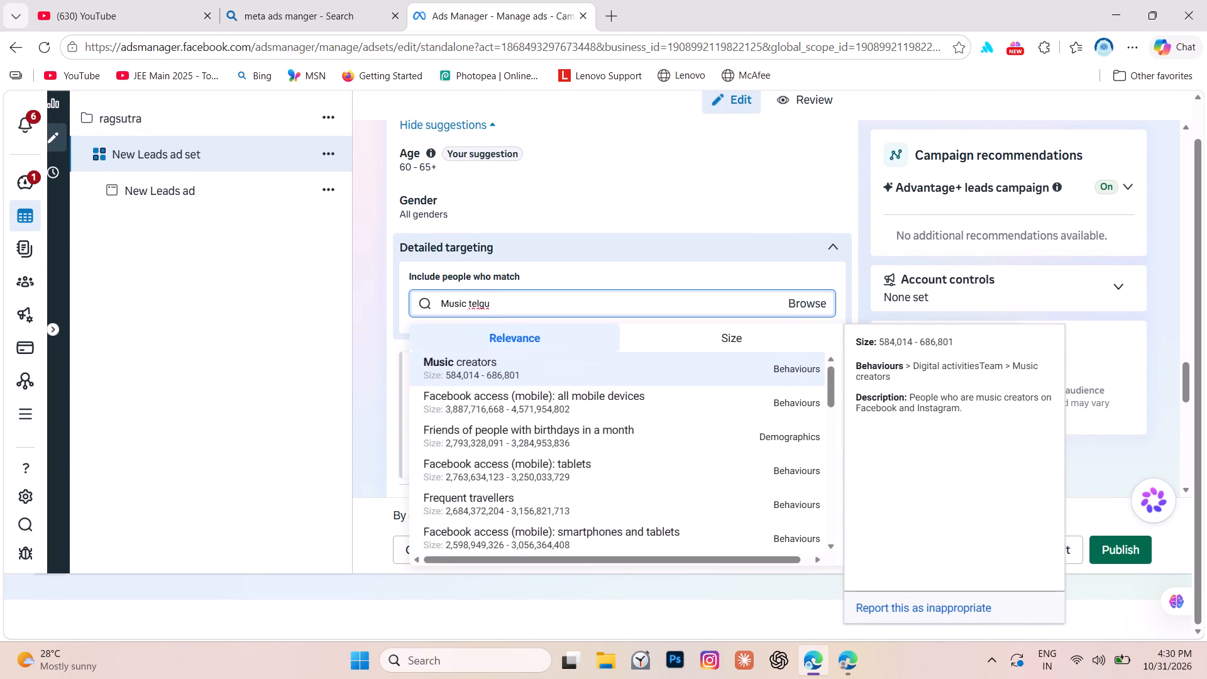
key("BackSpace")
key("BackSpace")
key("BackSpace")
key("BackSpace")
key("BackSpace")
key("BackSpace")
type("_telgu")
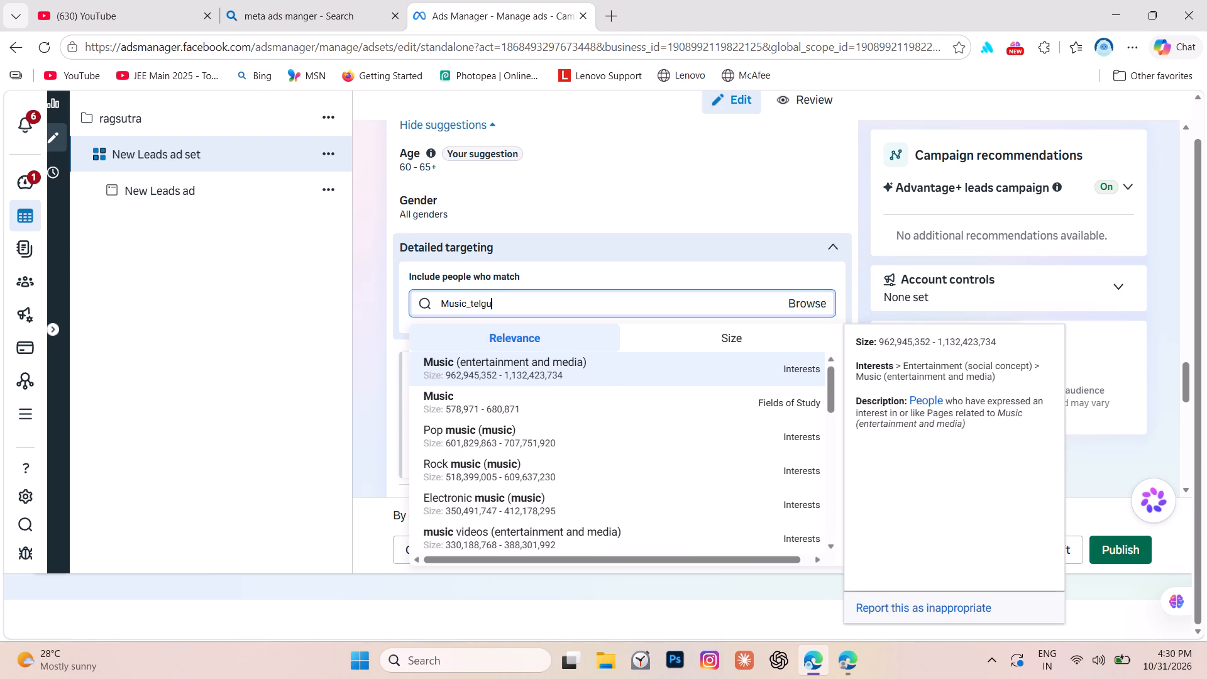
Search the detailed targeting options for "Music_tamil" and look through the suggestions.
key("BackSpace")
key("BackSpace")
key("BackSpace")
key("BackSpace")
key("BackSpace")
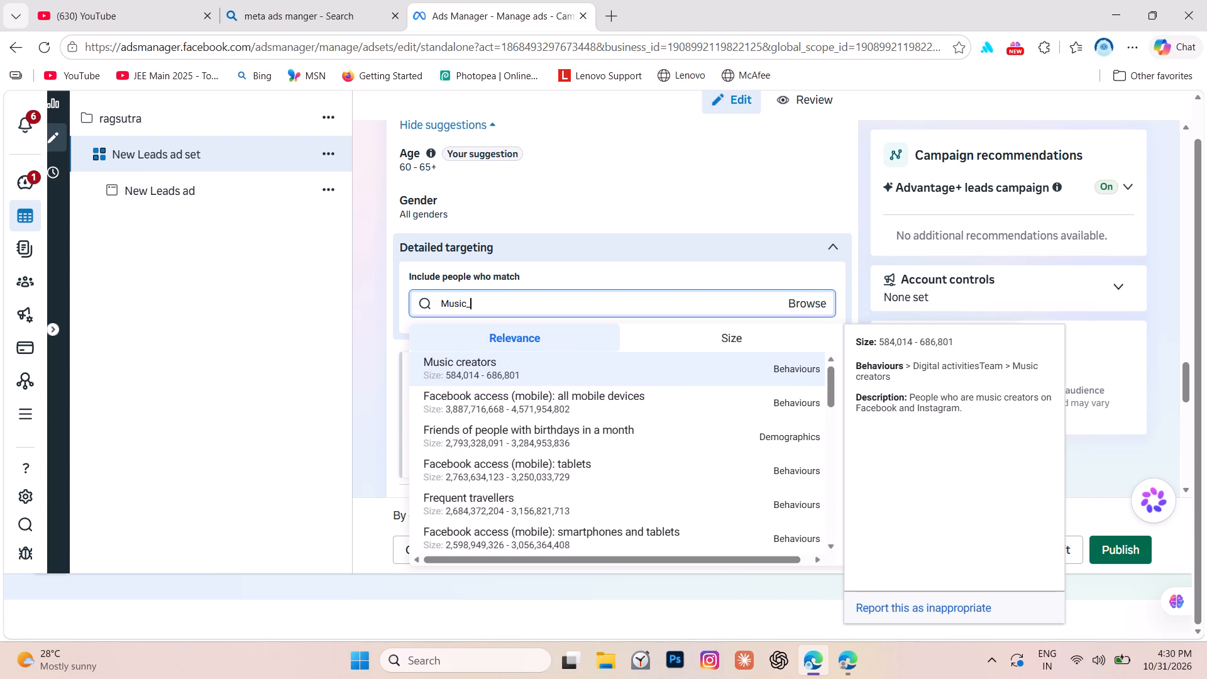
type("tamil")
scroll(604, 547, "down", 6)
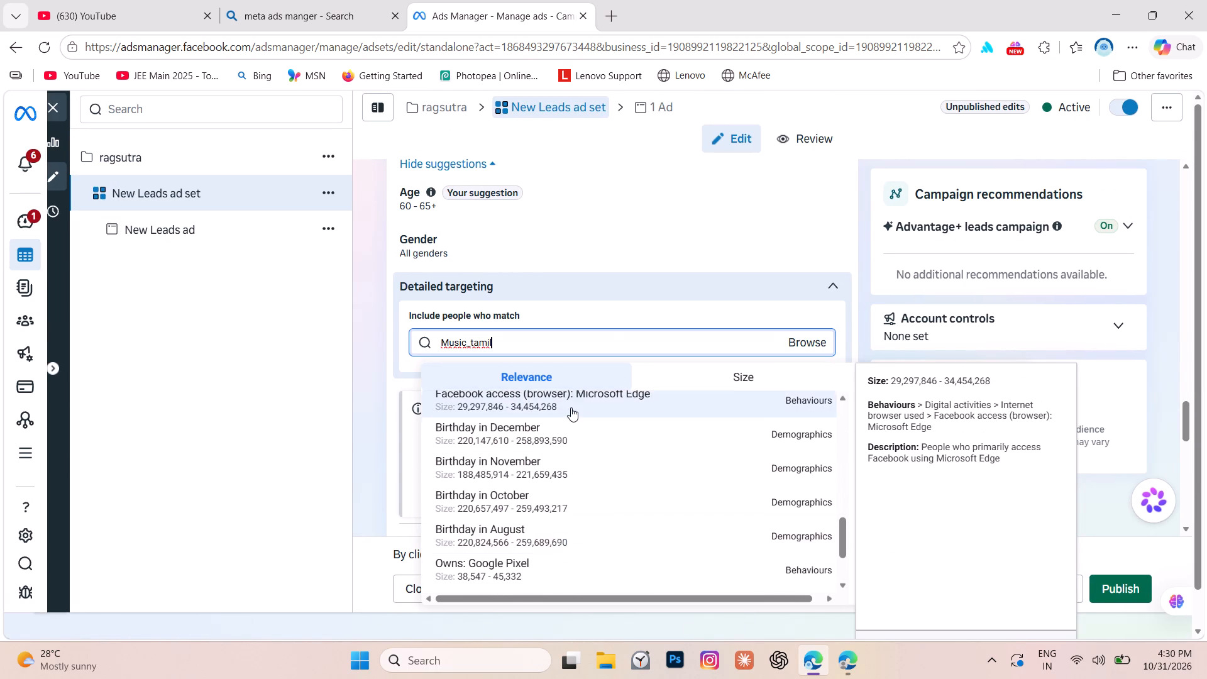
Search the detailed targeting options for "south india", look through the suggestions and close them without adding any.
key("BackSpace")
key("BackSpace")
key("BackSpace")
key("BackSpace")
key("BackSpace")
key("BackSpace")
key("BackSpace")
key("BackSpace")
key("BackSpace")
key("BackSpace")
key("BackSpace")
key("BackSpace")
key("BackSpace")
key("BackSpace")
type("south")
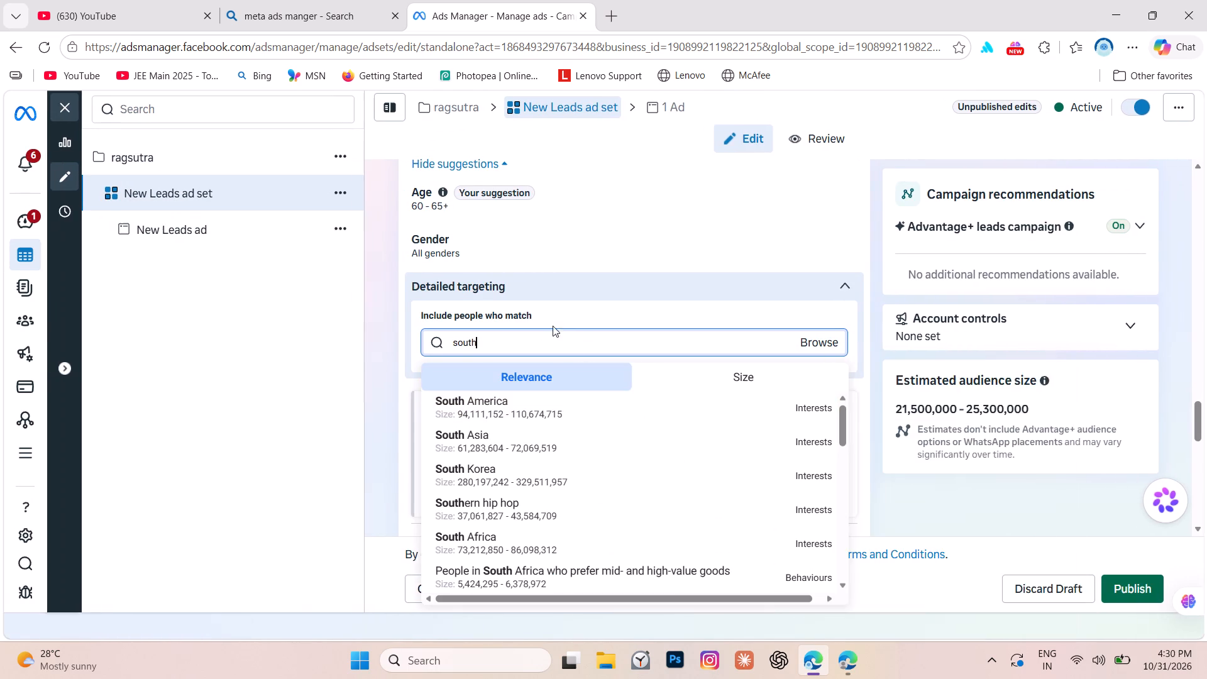
key("space")
type("india")
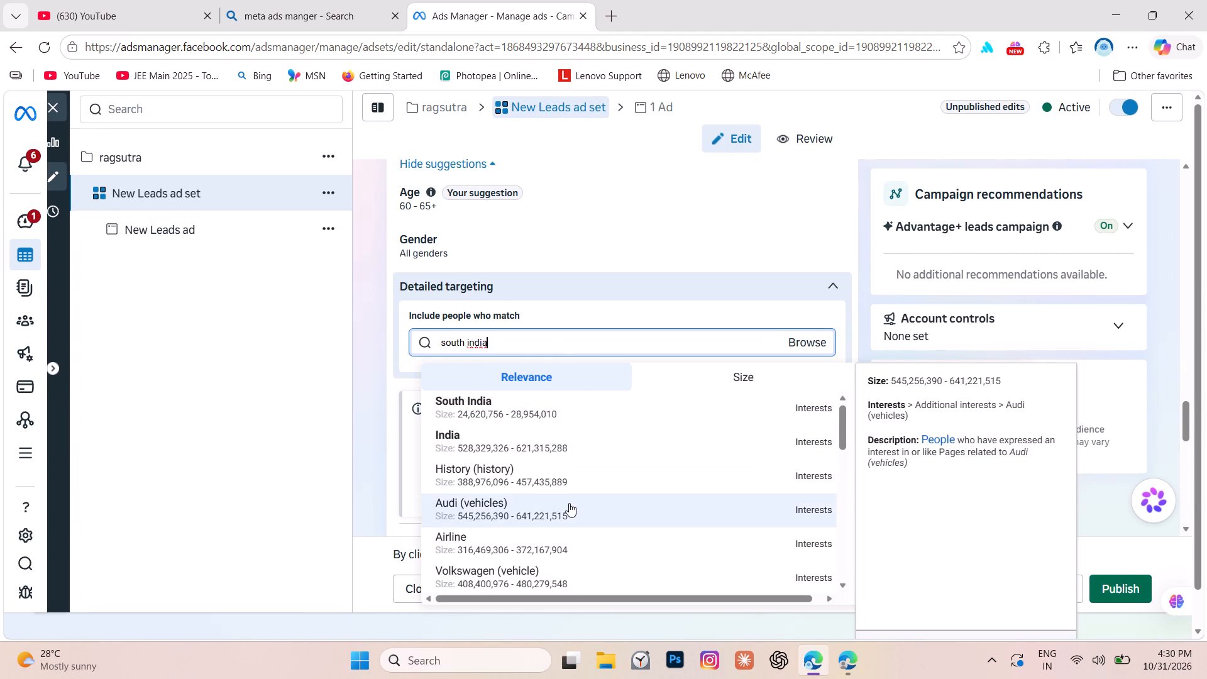
scroll(569, 503, "down", 8)
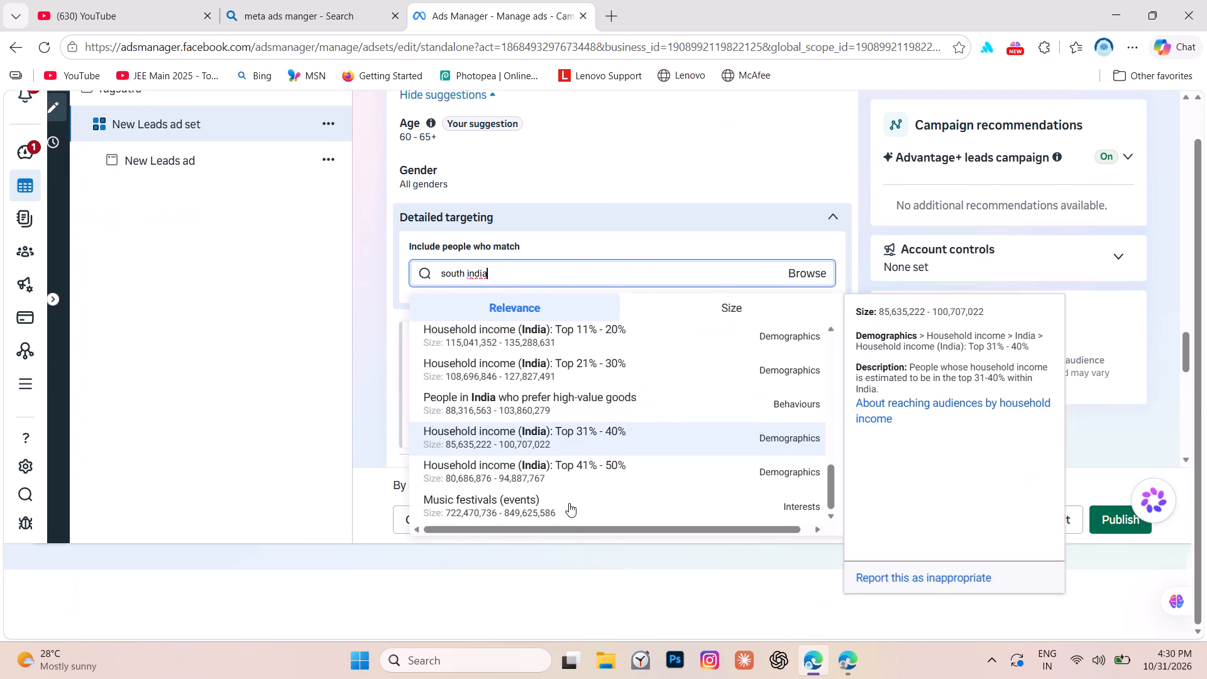
scroll(569, 503, "down", 1)
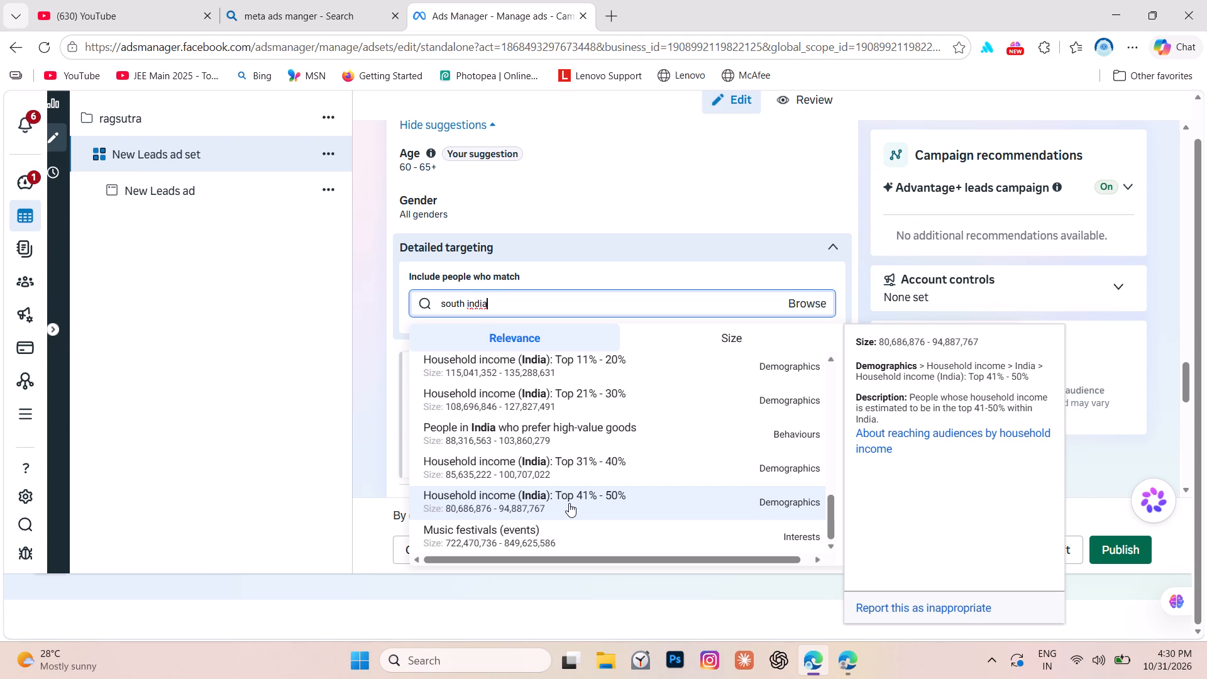
left_click(257, 393)
Dismiss the "WhatsApp status included" notice in the Placements section of the ad set.
scroll(658, 361, "down", 3)
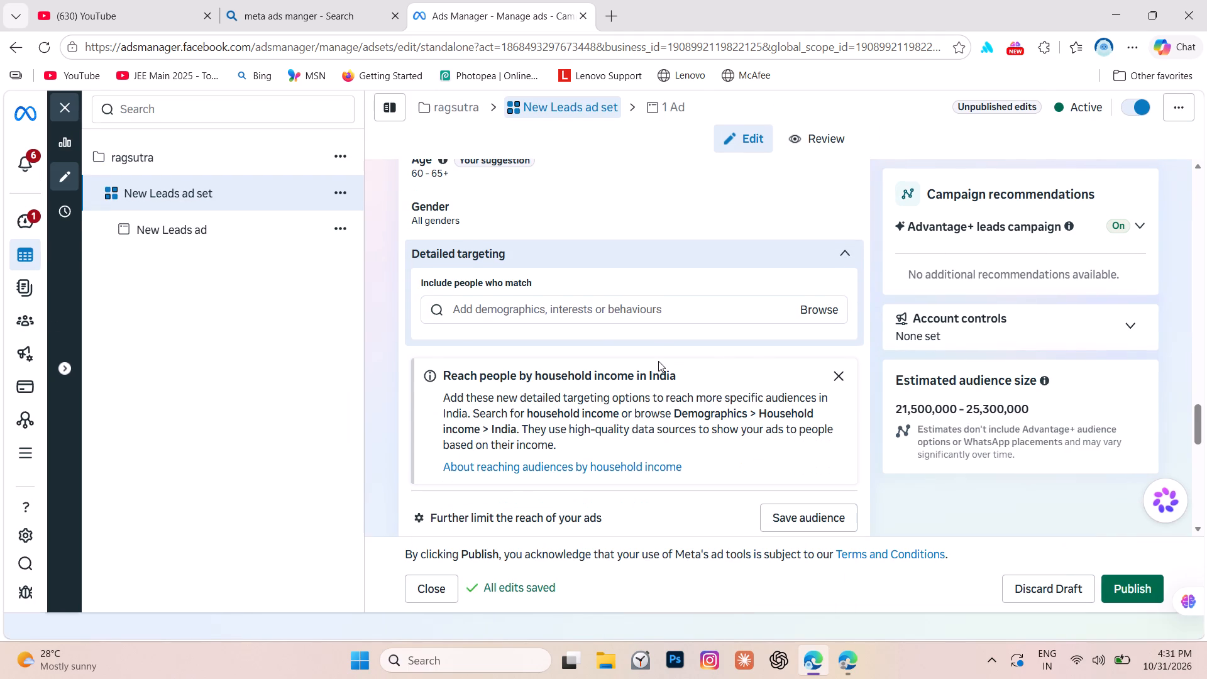
scroll(658, 361, "down", 5)
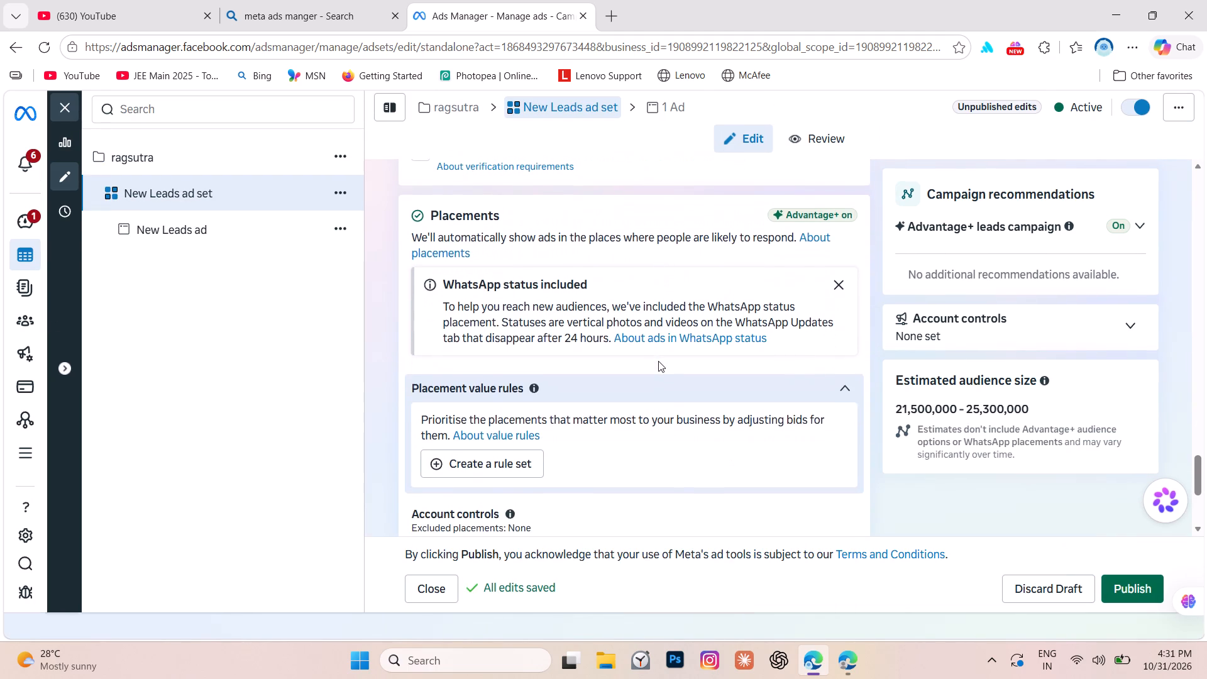
scroll(658, 361, "up", 1)
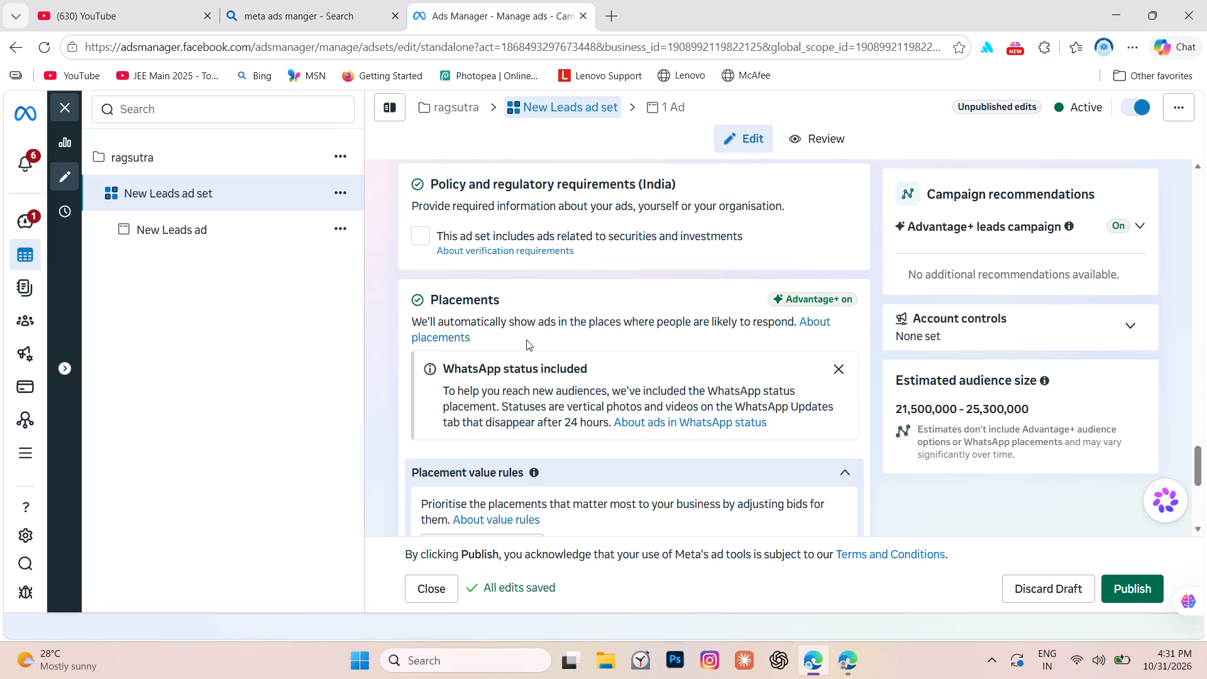
left_click(527, 324)
left_click(840, 373)
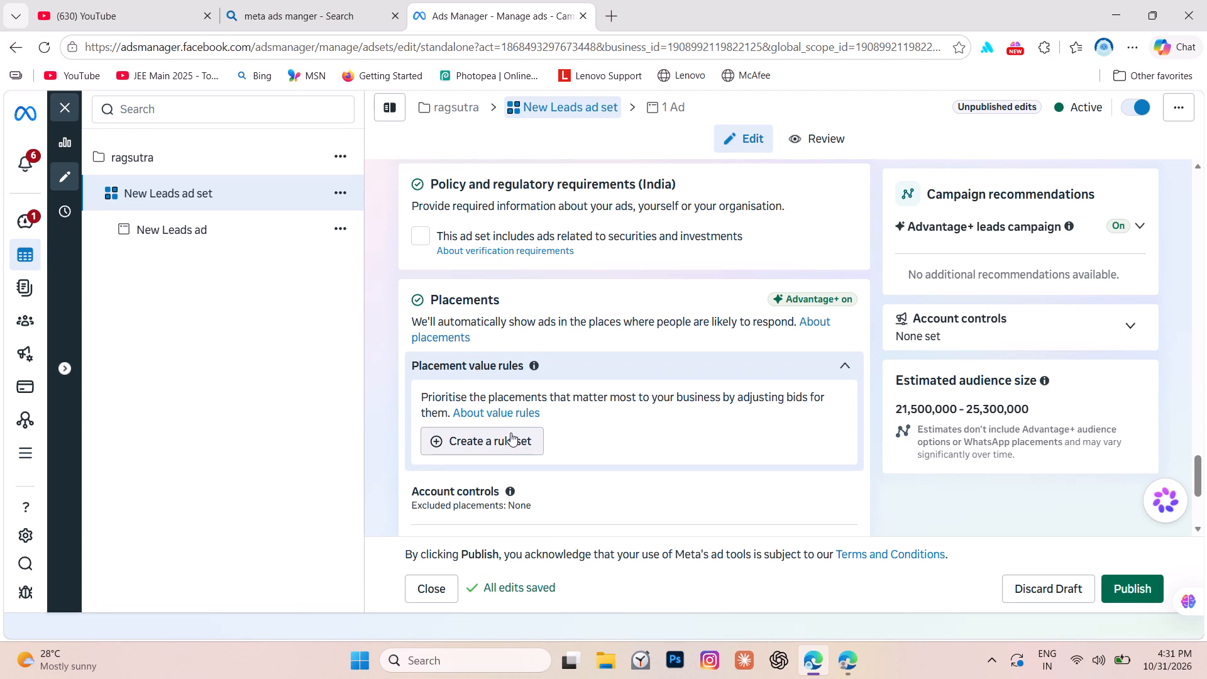
Look at the ad account's placement controls, open its account controls in Advertising settings, and return to close the dialog unchanged.
scroll(568, 306, "up", 1)
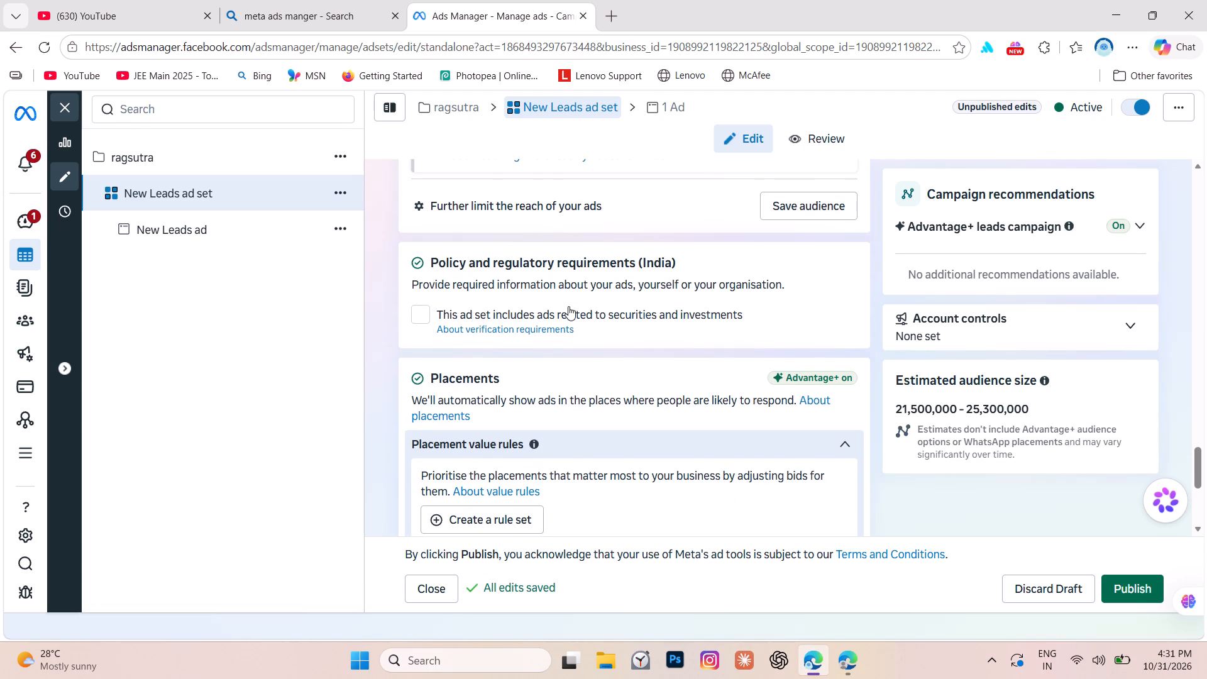
scroll(610, 480, "down", 4)
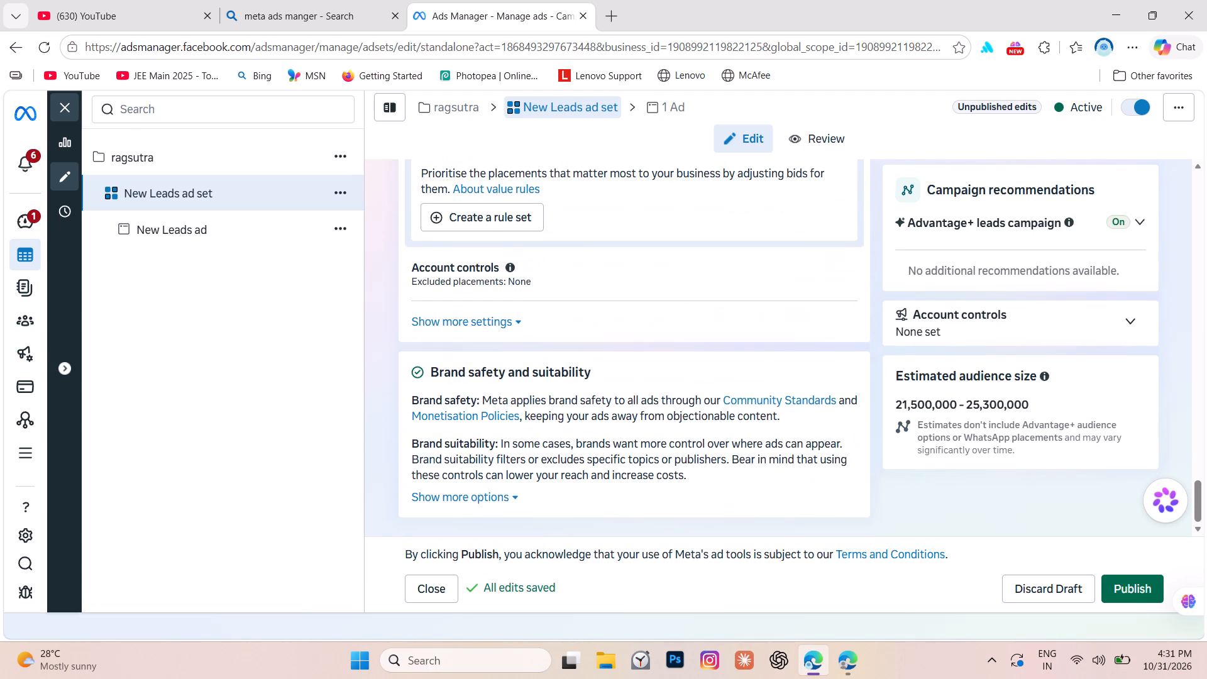
left_click(517, 280)
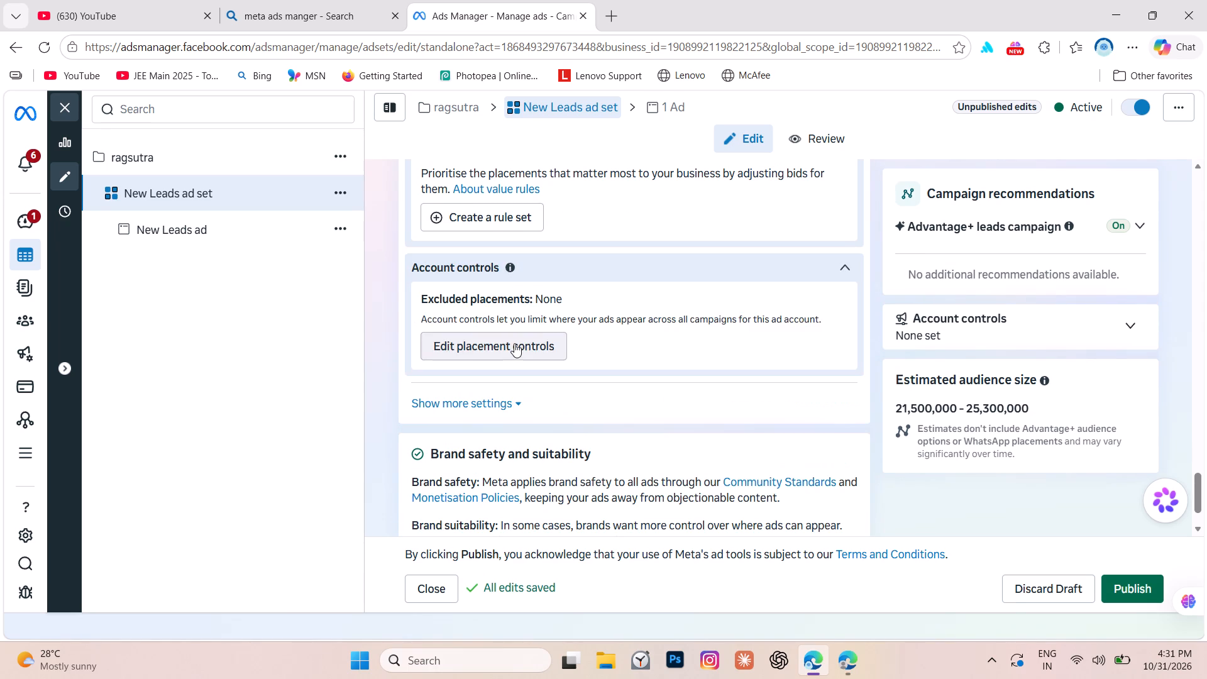
left_click(514, 343)
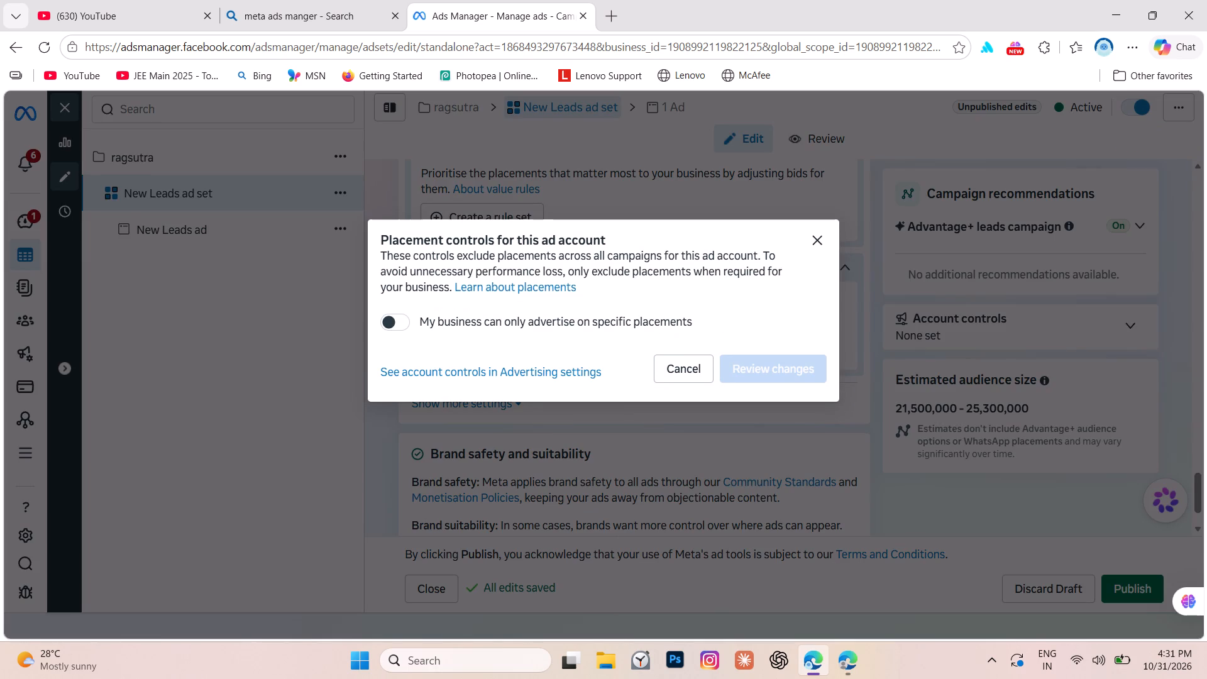
left_click(515, 368)
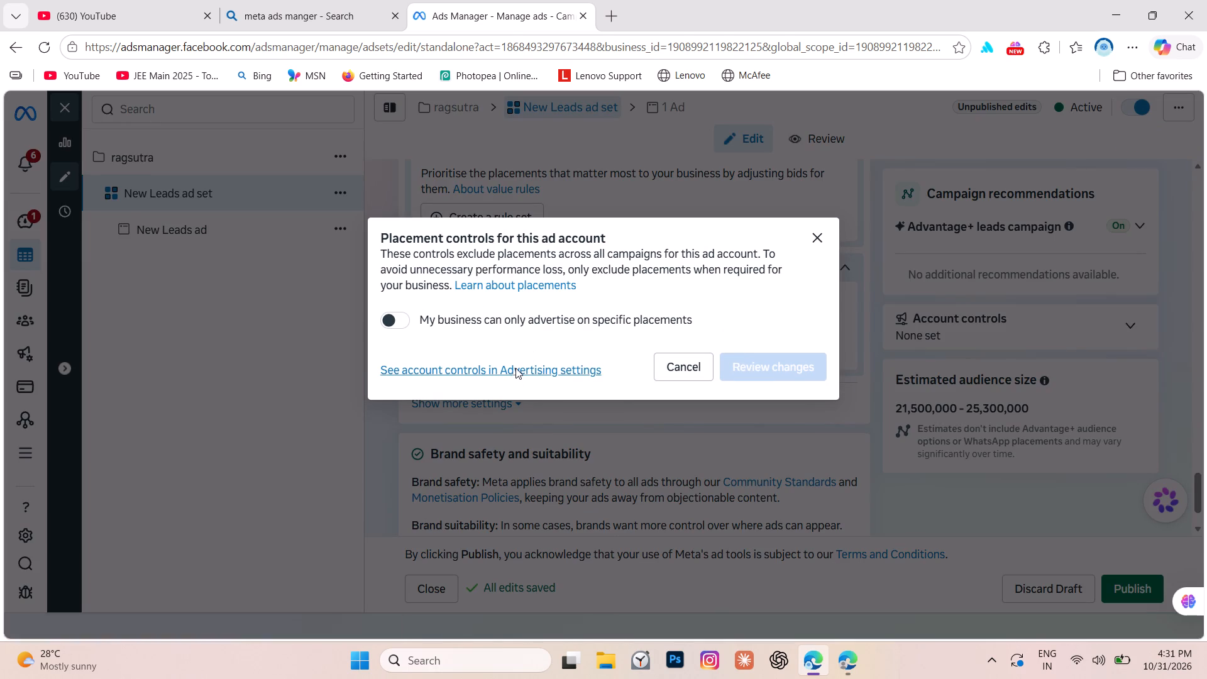
left_click(542, 0)
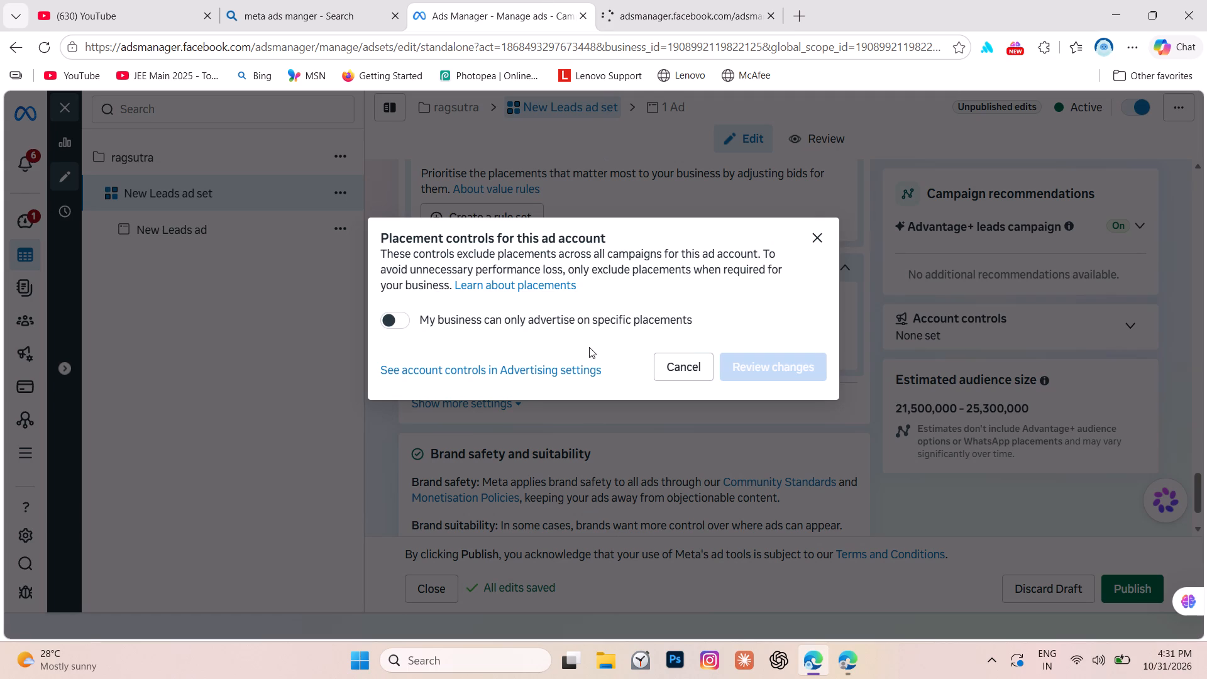
left_click(810, 233)
Expand the Brand safety and suitability options and examine the inventory filters, block lists and exclusions.
scroll(792, 347, "down", 4)
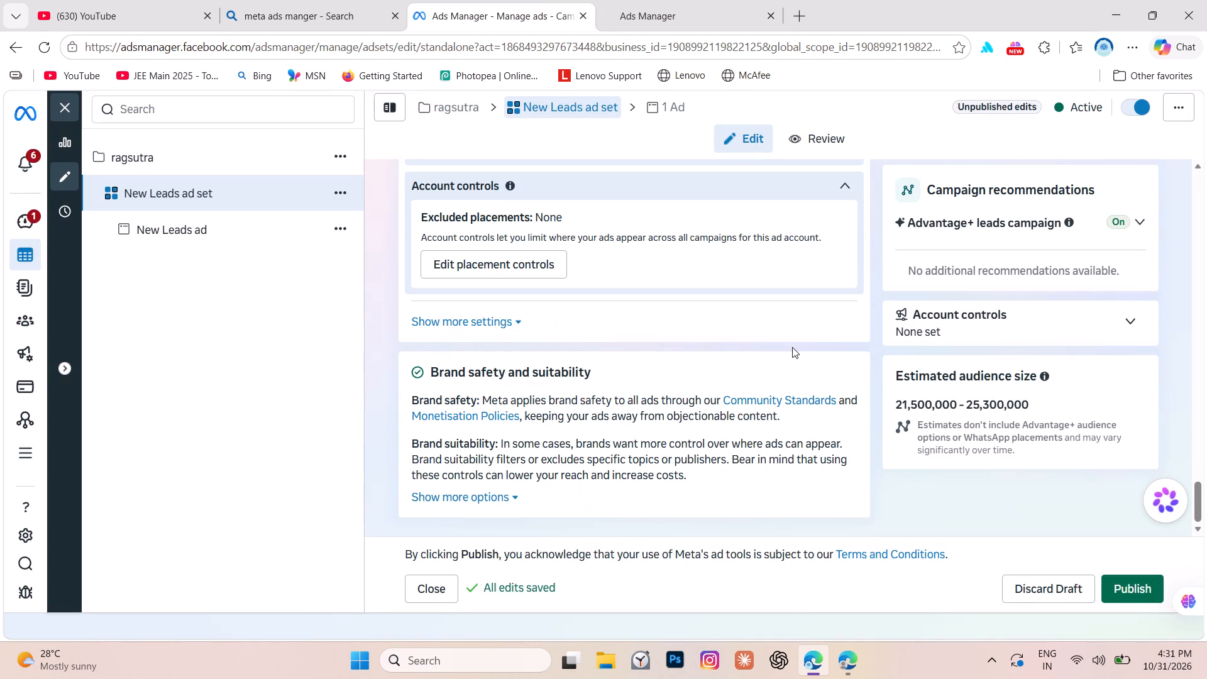
left_click(503, 493)
scroll(503, 493, "down", 6)
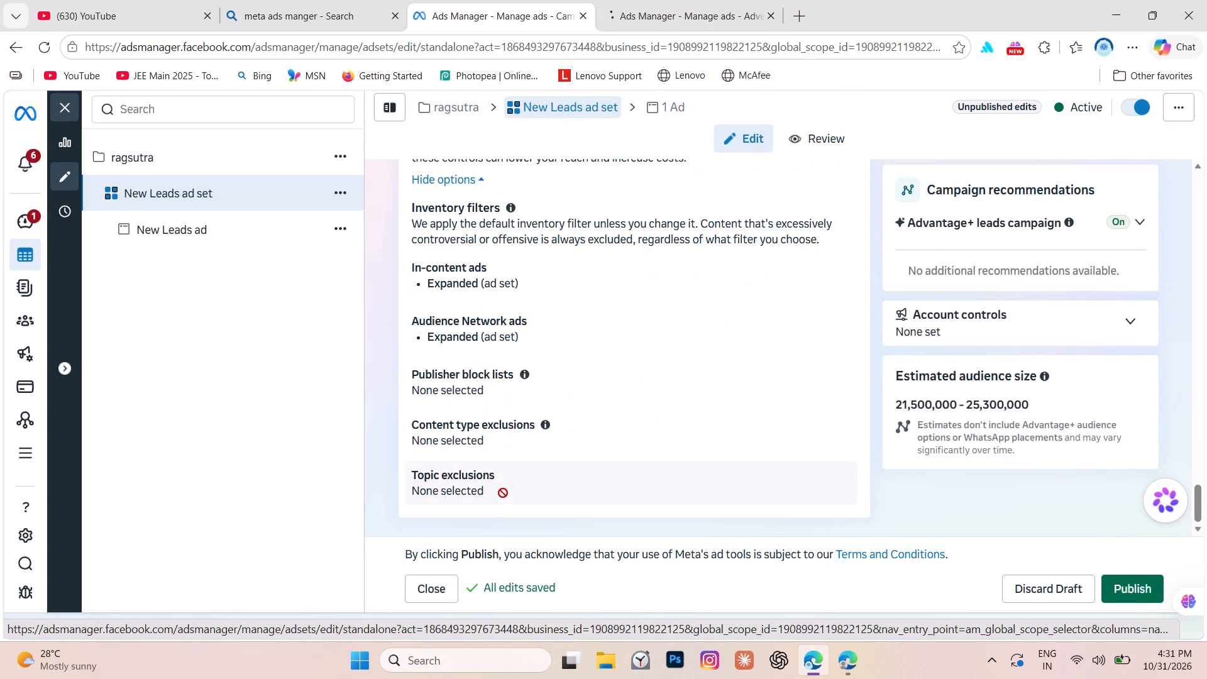
scroll(503, 493, "down", 1)
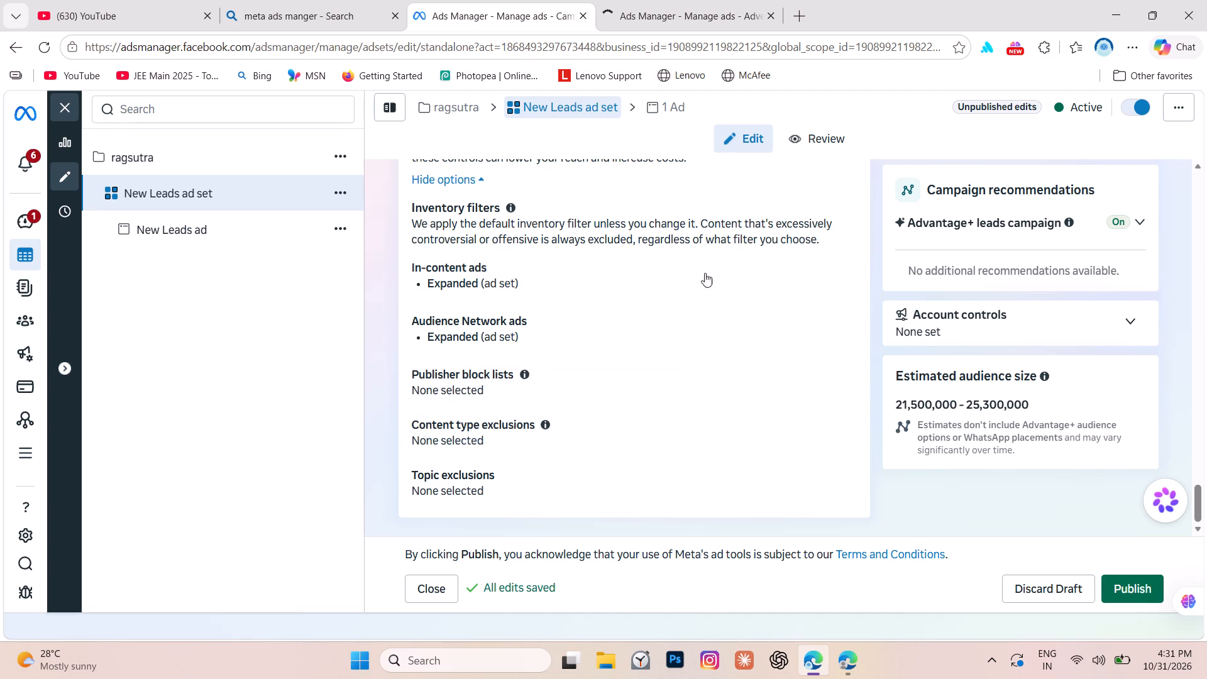
Review the ad set's conversion, bid strategy, budget and schedule sections, expanding the additional schedule settings.
scroll(722, 253, "up", 14)
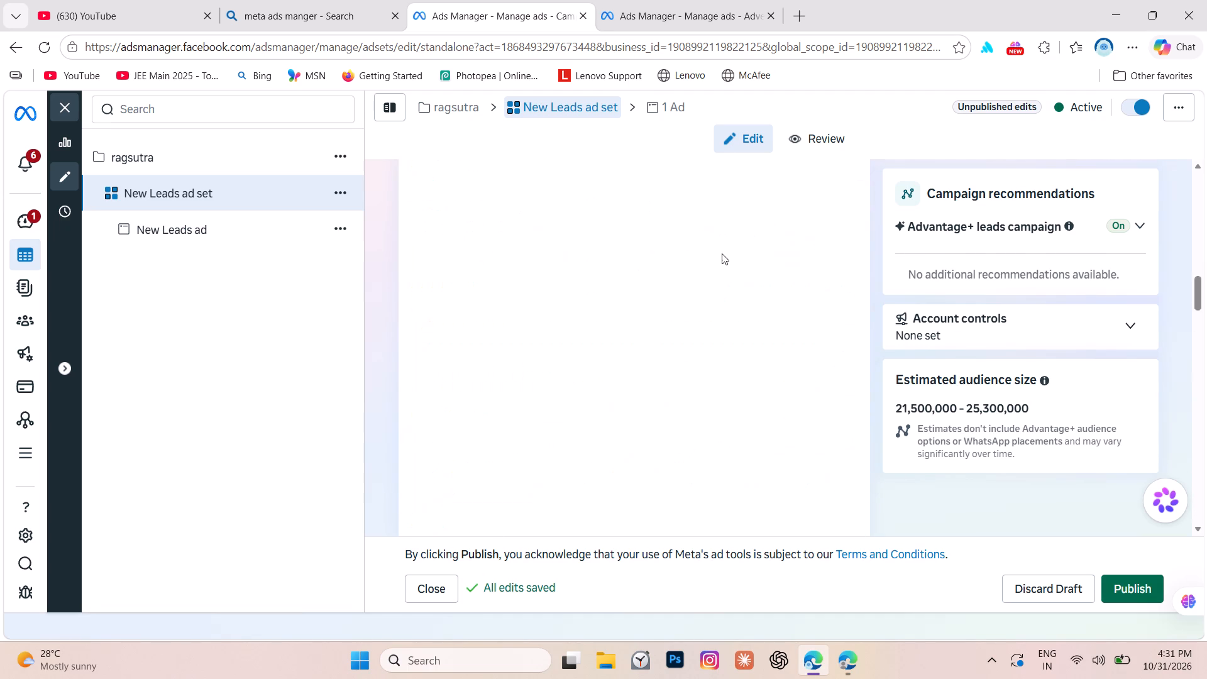
scroll(722, 253, "down", 2)
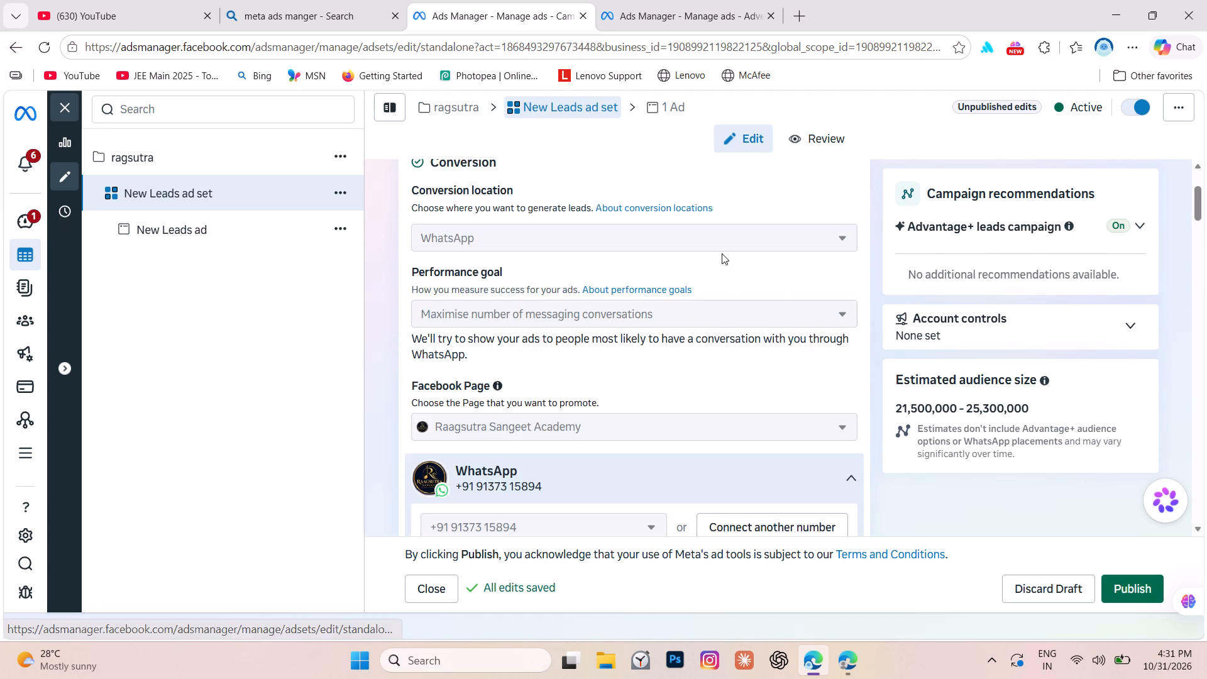
scroll(722, 253, "down", 7)
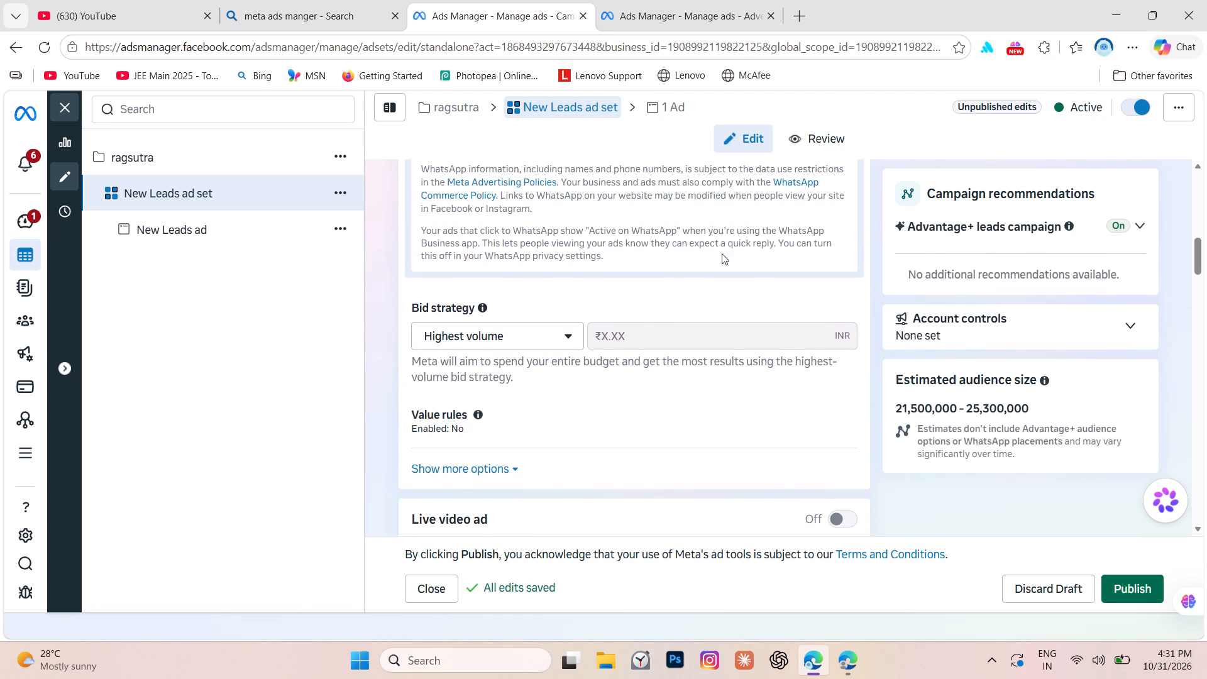
scroll(722, 253, "down", 2)
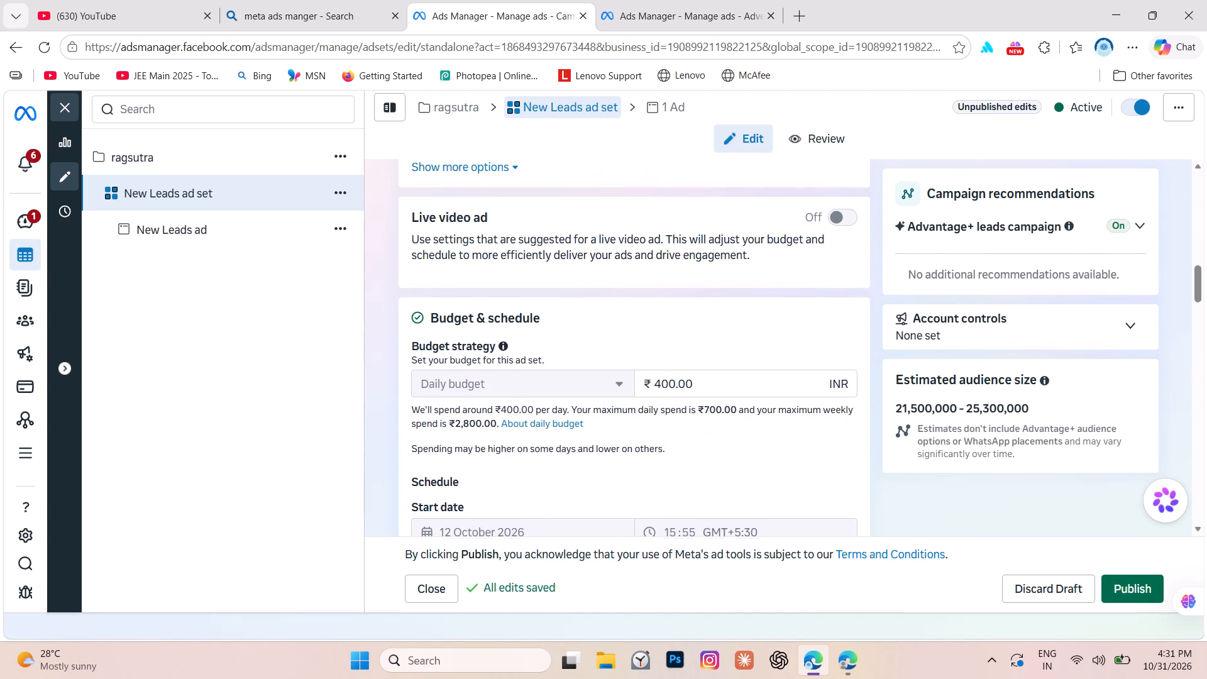
scroll(722, 253, "down", 5)
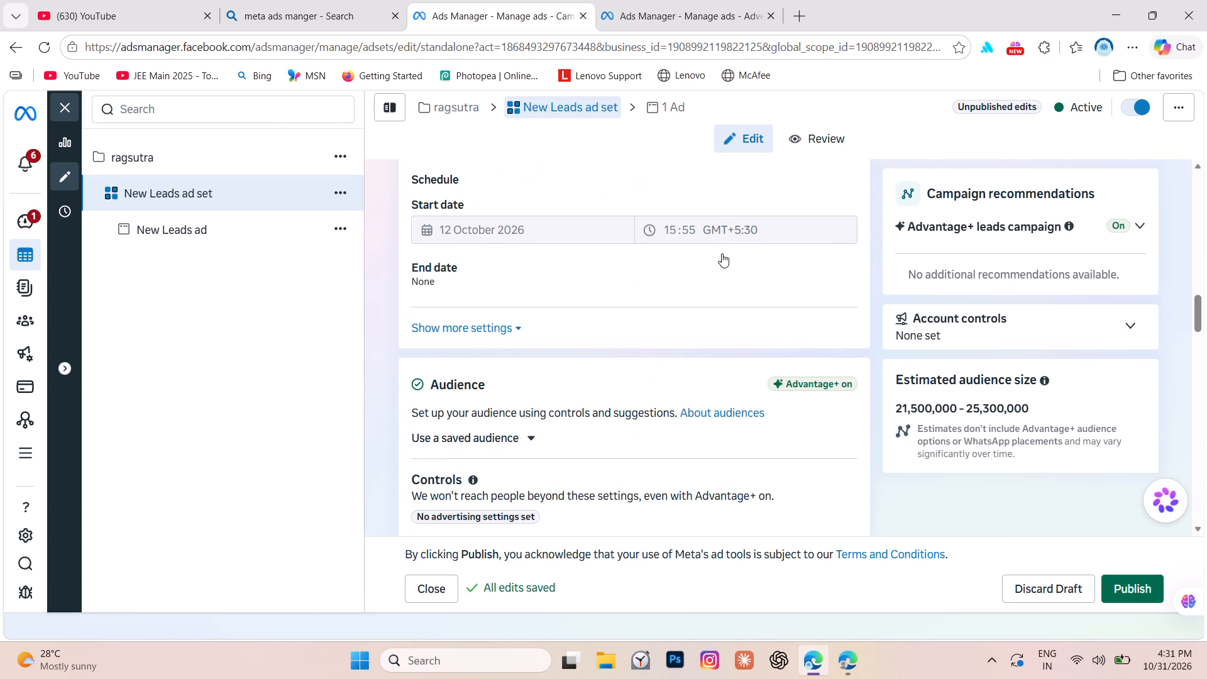
left_click(450, 329)
scroll(580, 433, "down", 2)
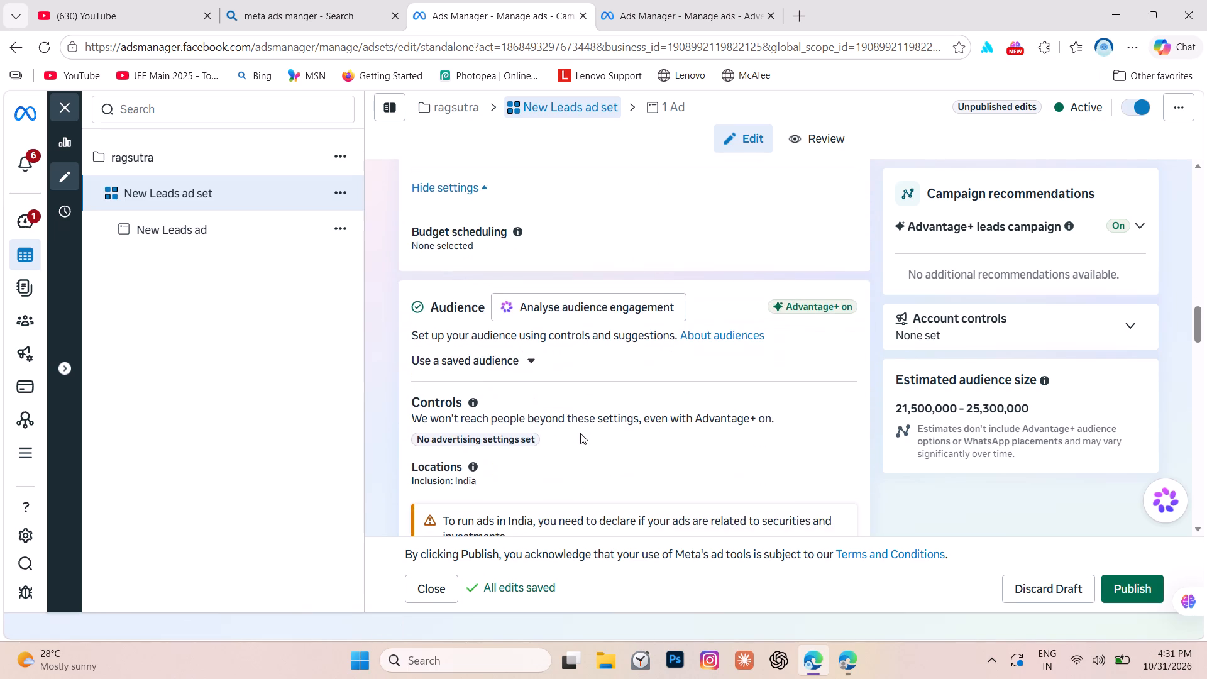
Edit the audience locations, searching for "tamil" and including Tamil Nadu in place of all of India.
scroll(580, 433, "down", 2)
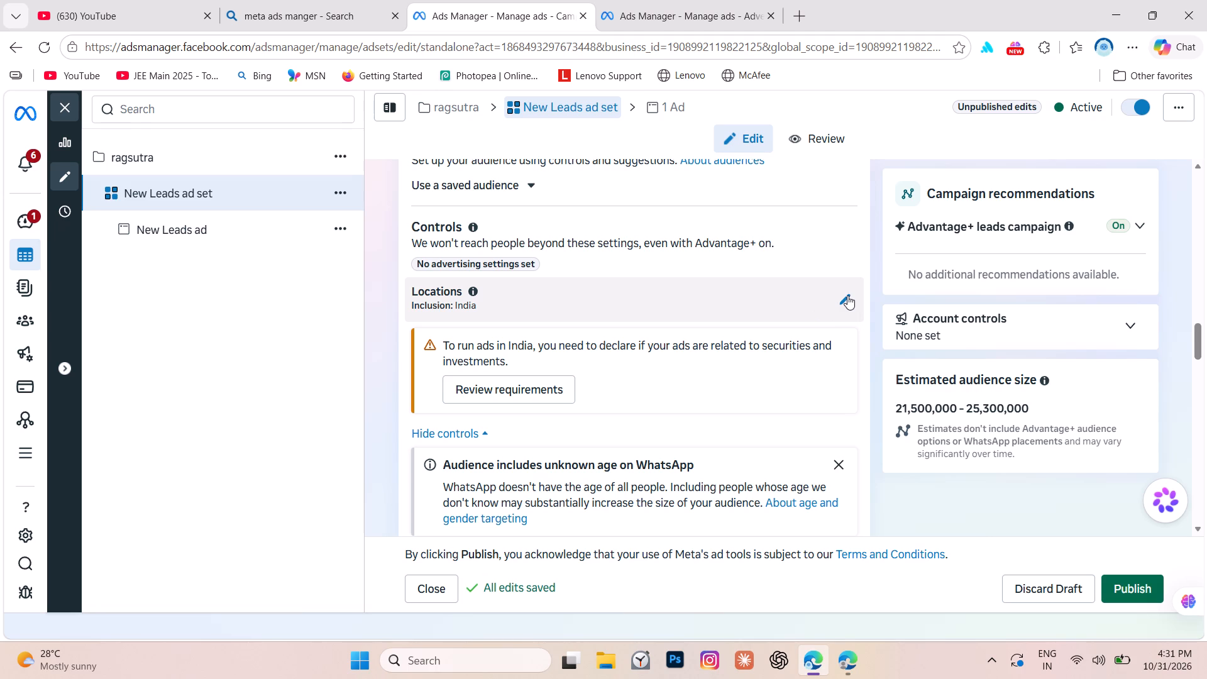
left_click(847, 295)
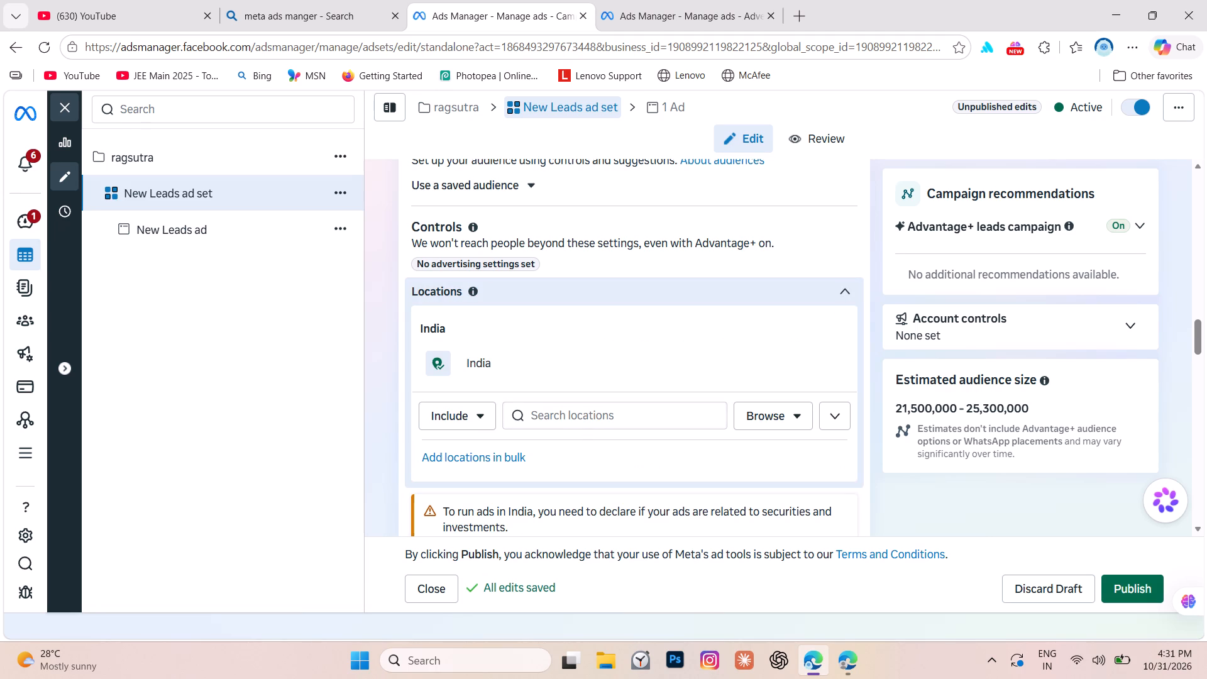
left_click(584, 421)
type("tam")
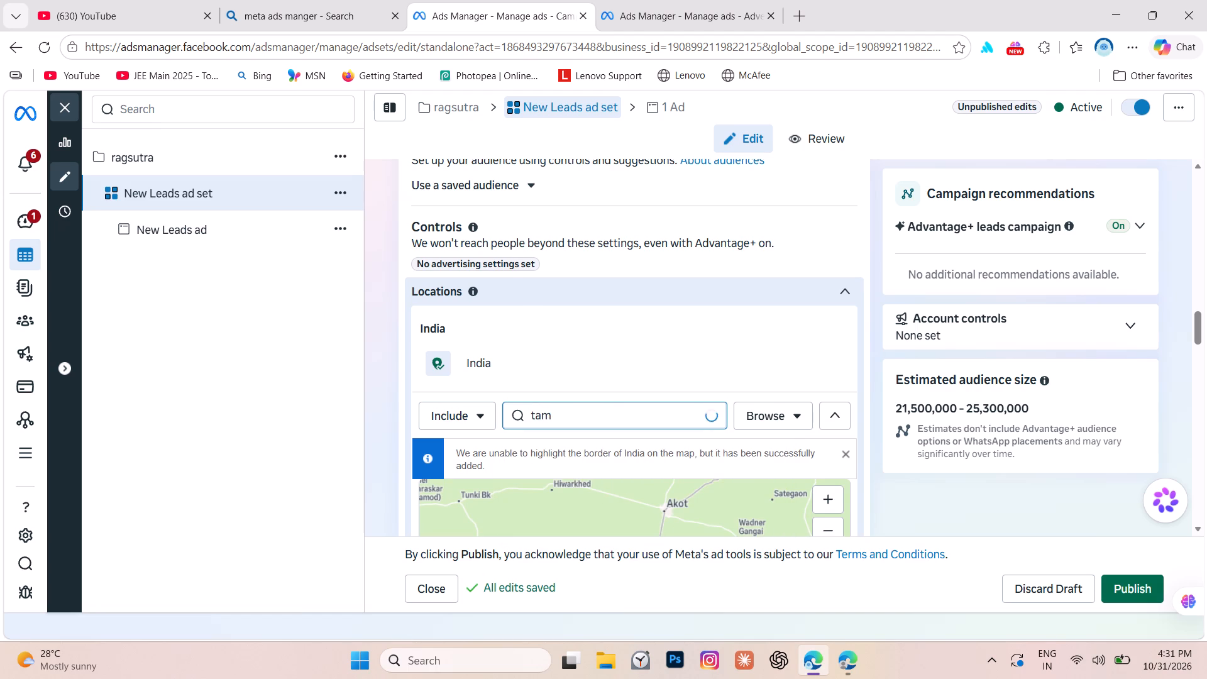
type("il")
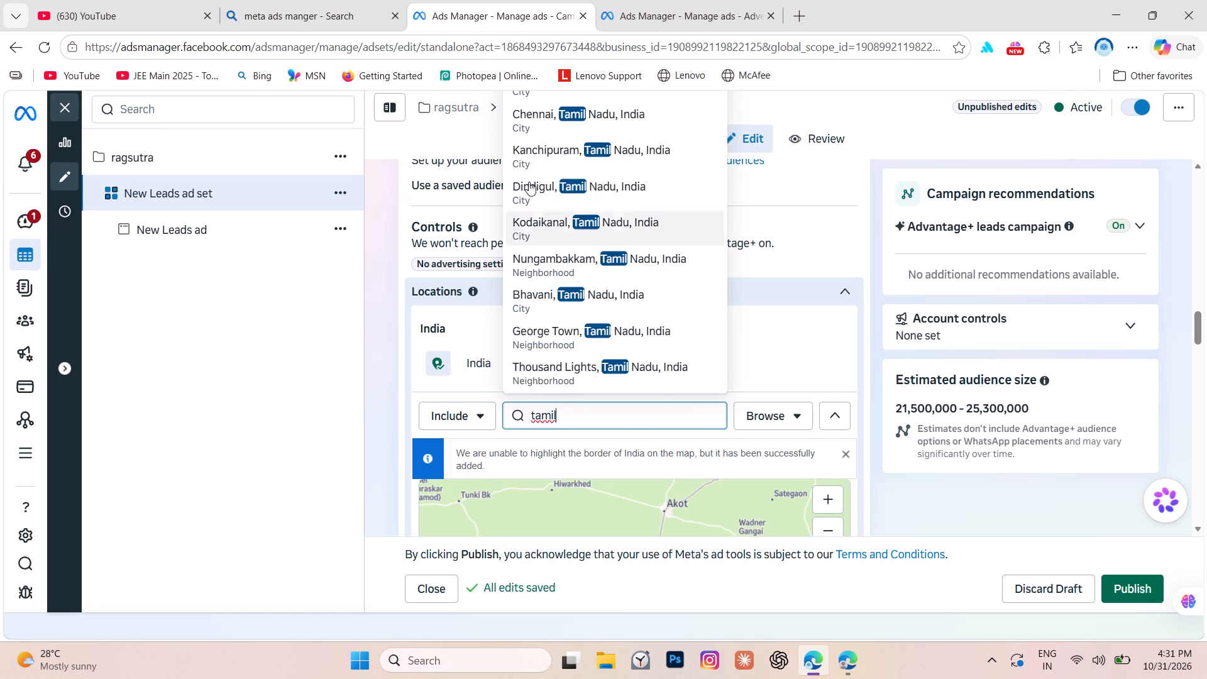
scroll(609, 172, "up", 1)
left_click(603, 133)
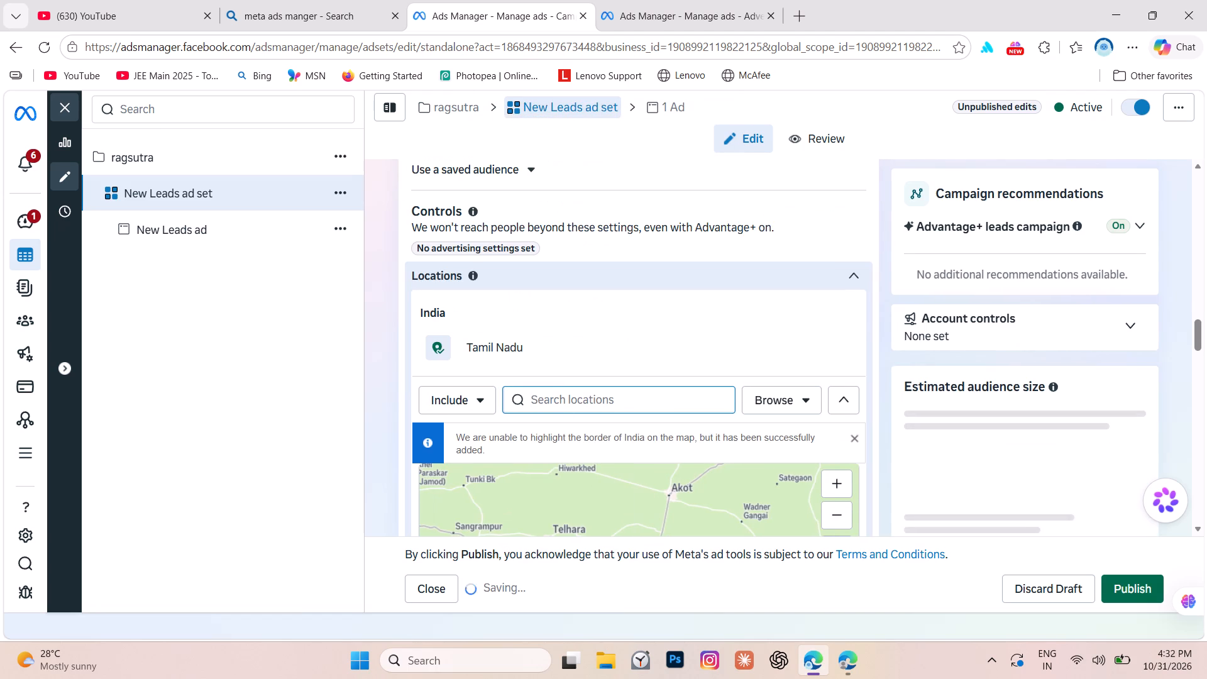
Add Andhra Pradesh, India, to the audience's included locations.
left_click(561, 399)
type("telgu")
key("BackSpace")
key("BackSpace")
key("BackSpace")
key("BackSpace")
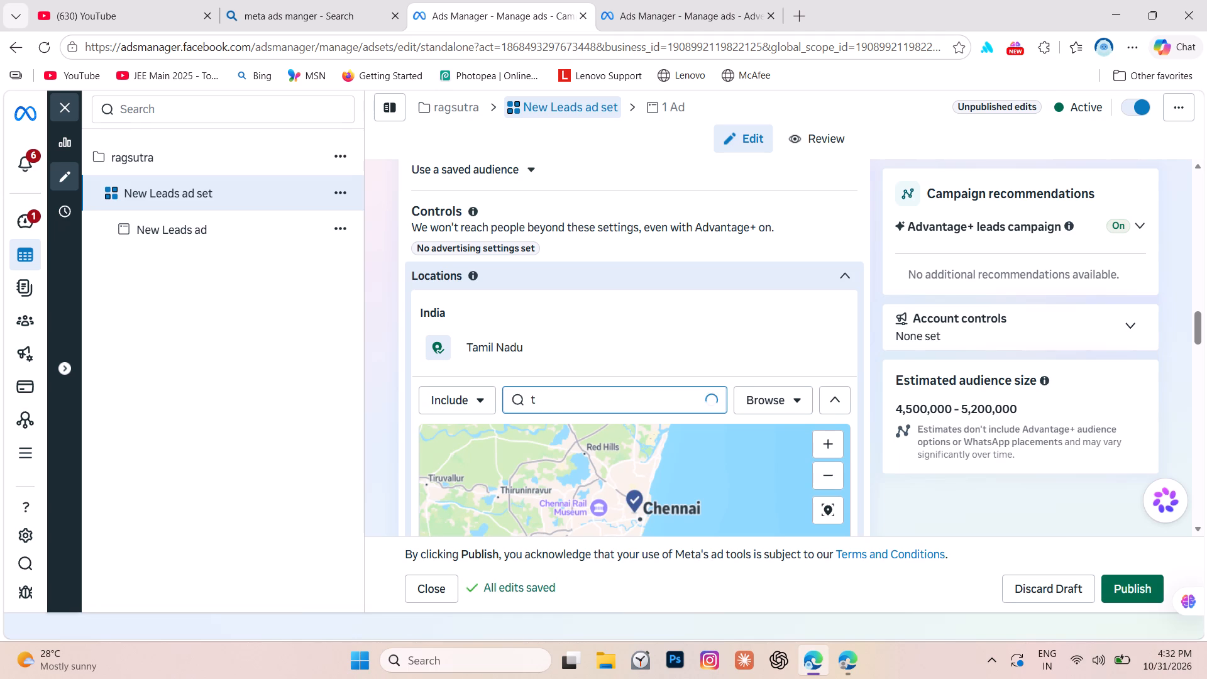
key("BackSpace")
type("andra")
key("BackSpace")
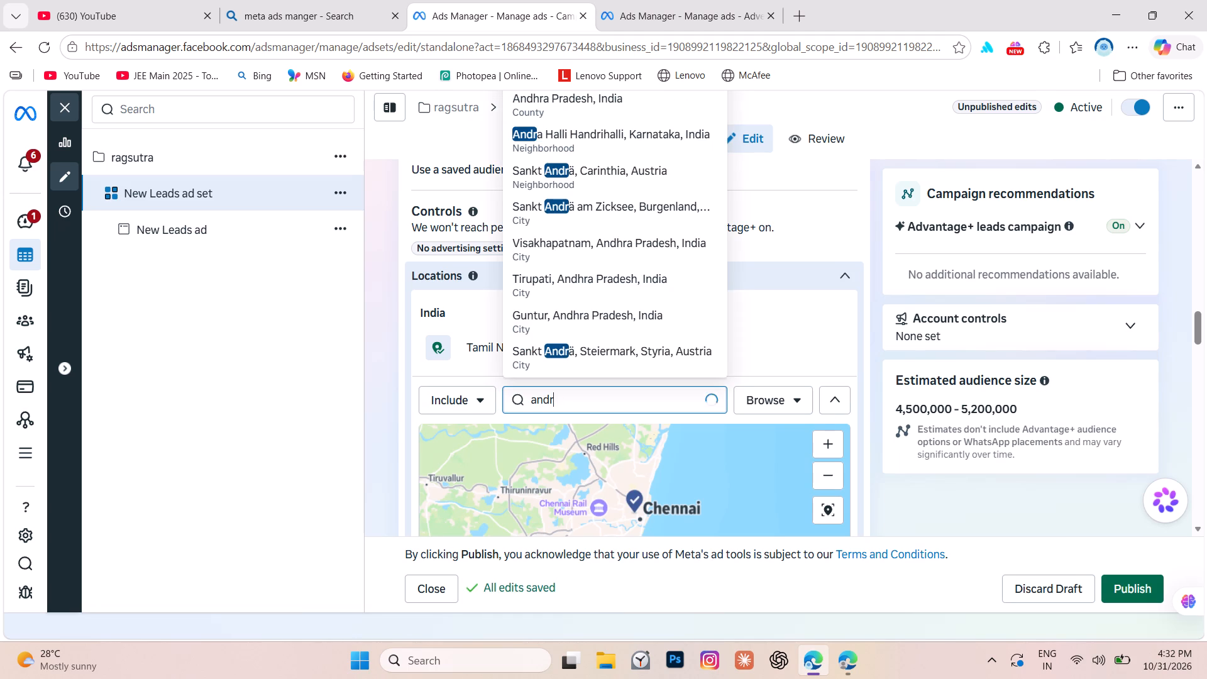
left_click(555, 94)
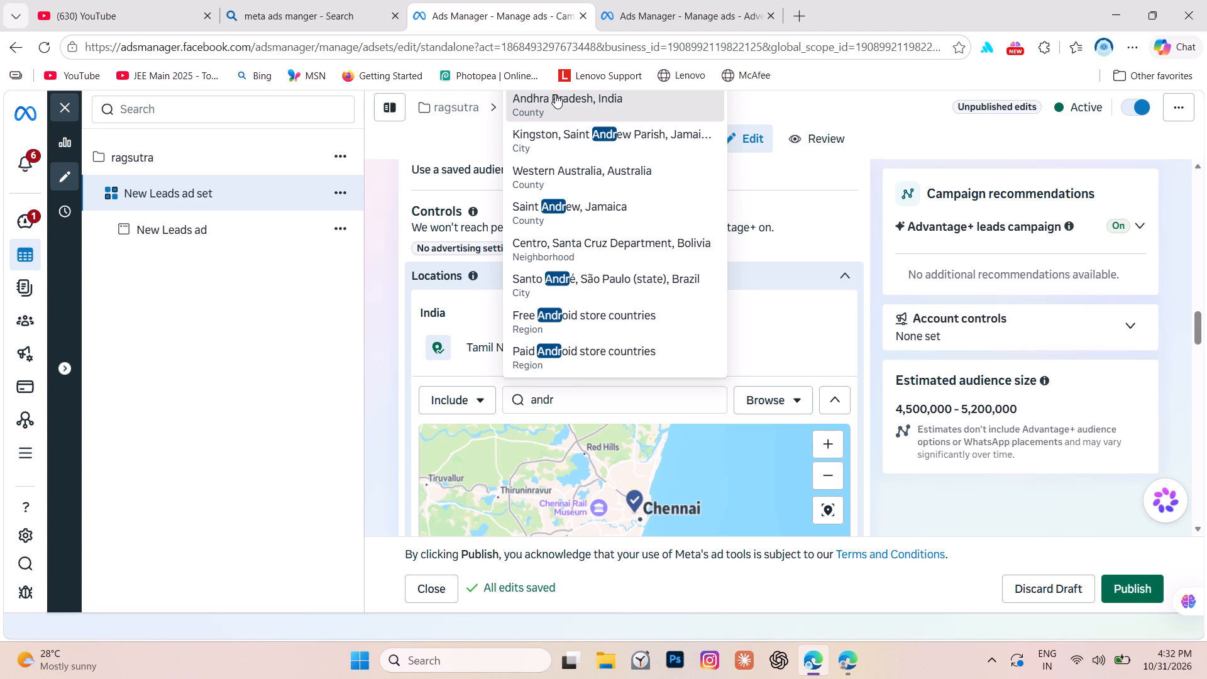
Add Karnataka and Kerala, India, to the audience's included locations.
left_click(539, 438)
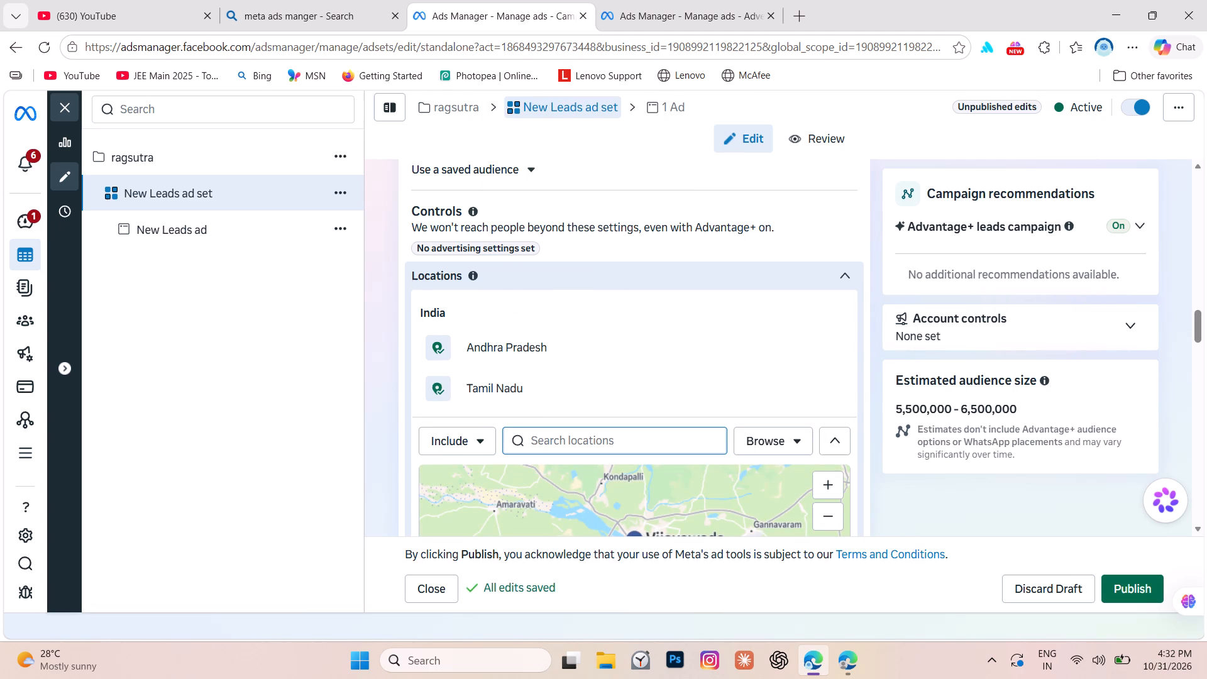
type("kar")
type("na")
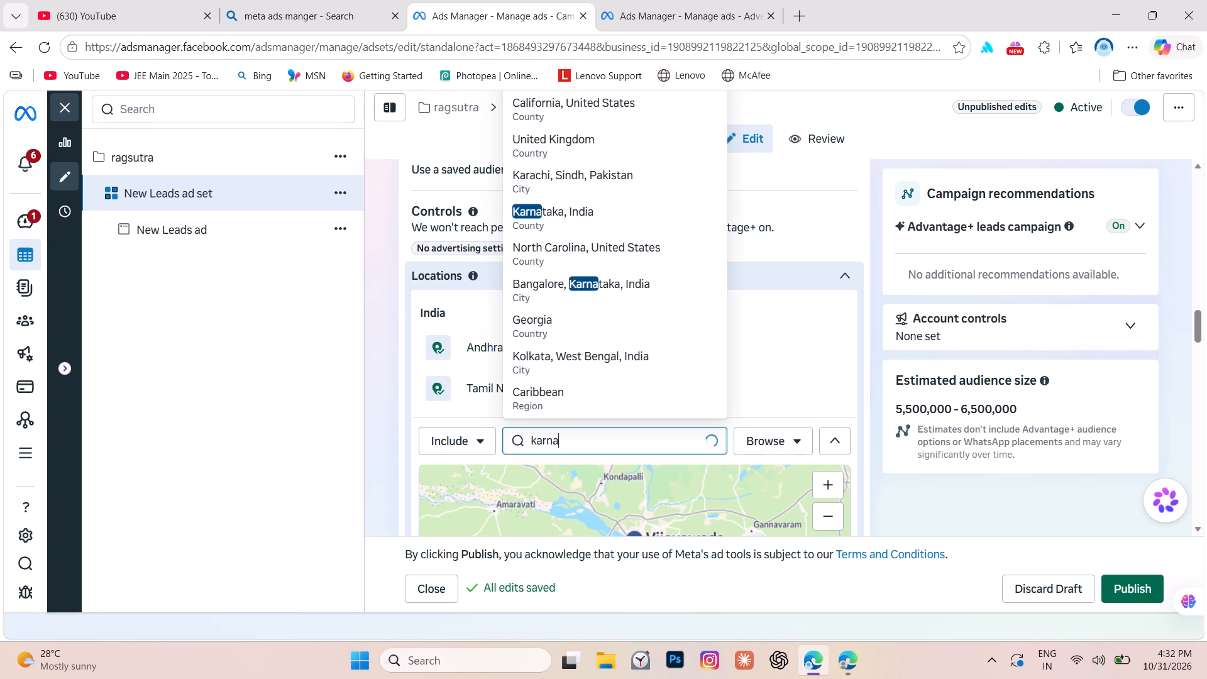
left_click(620, 140)
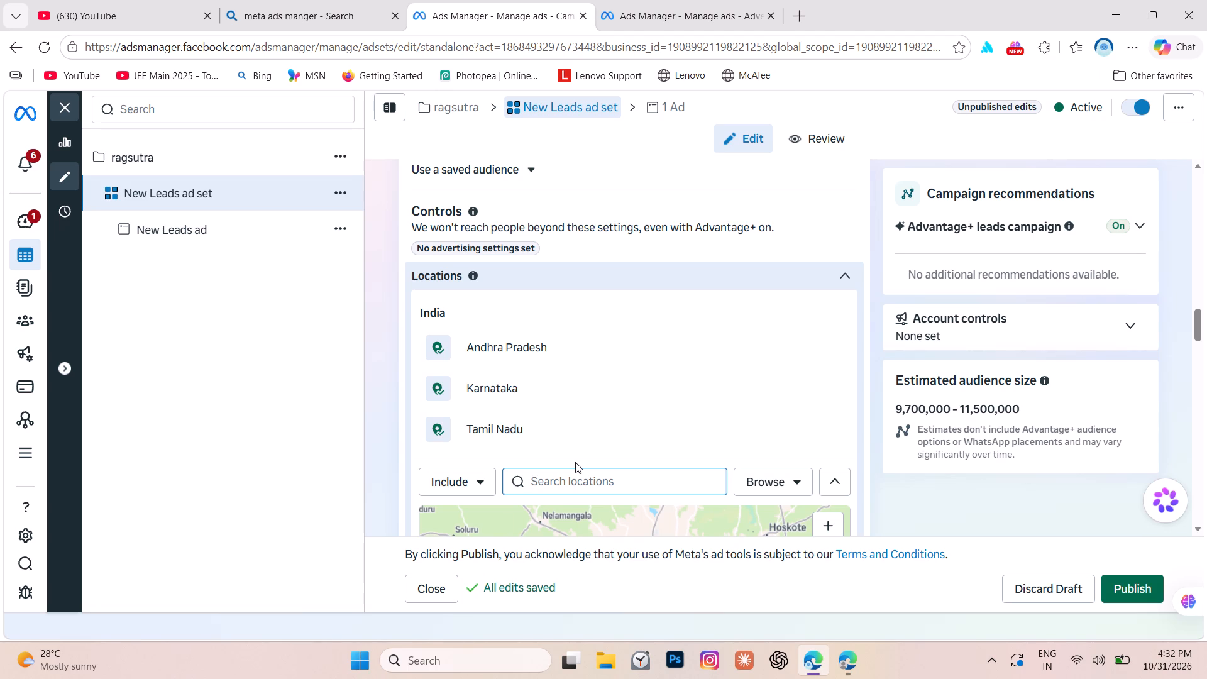
type("ker")
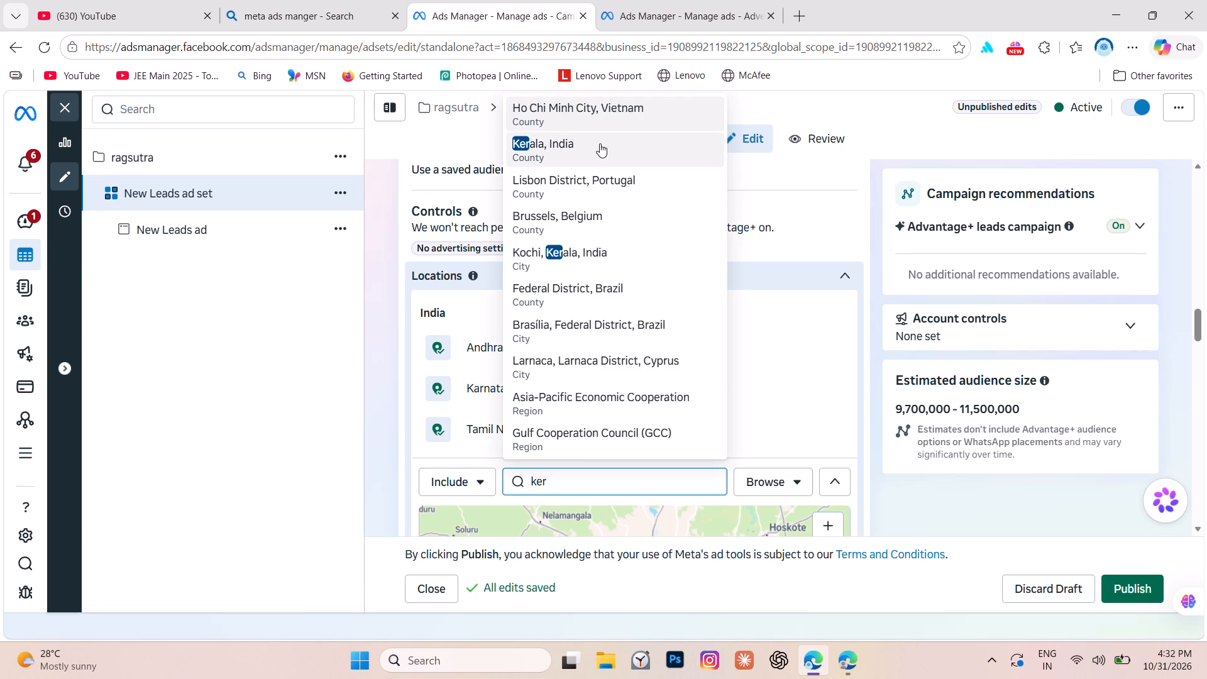
left_click(600, 143)
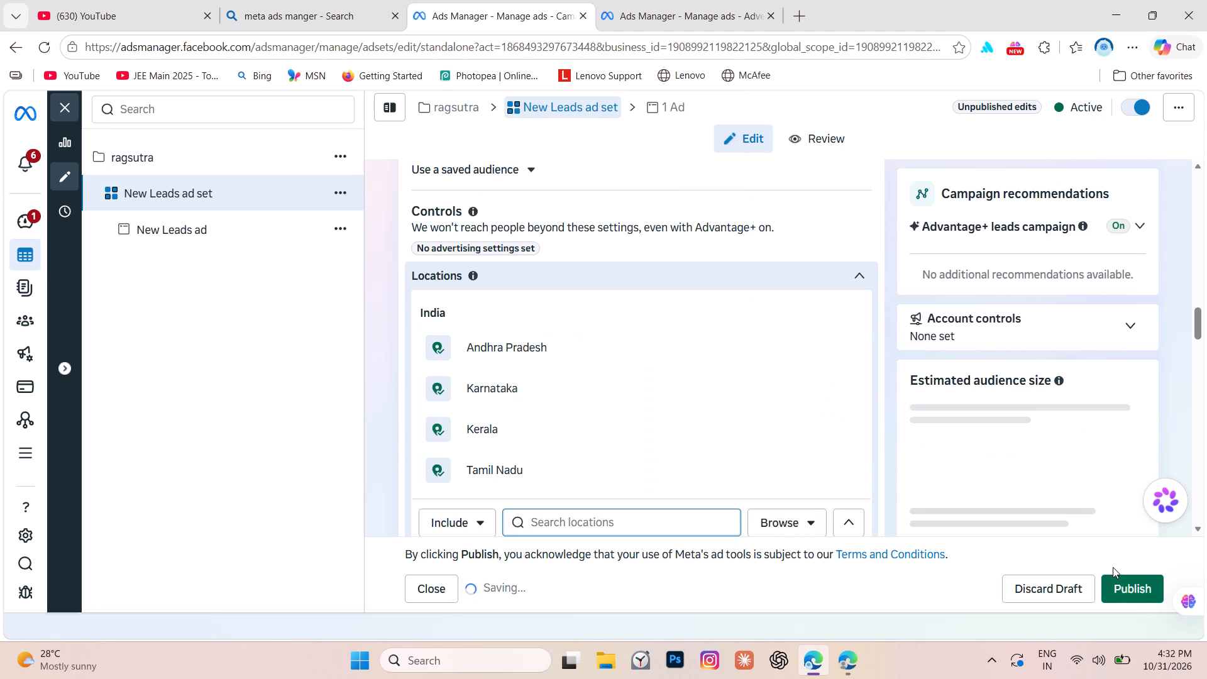
Publish the edited New Leads ad set.
left_click(1116, 589)
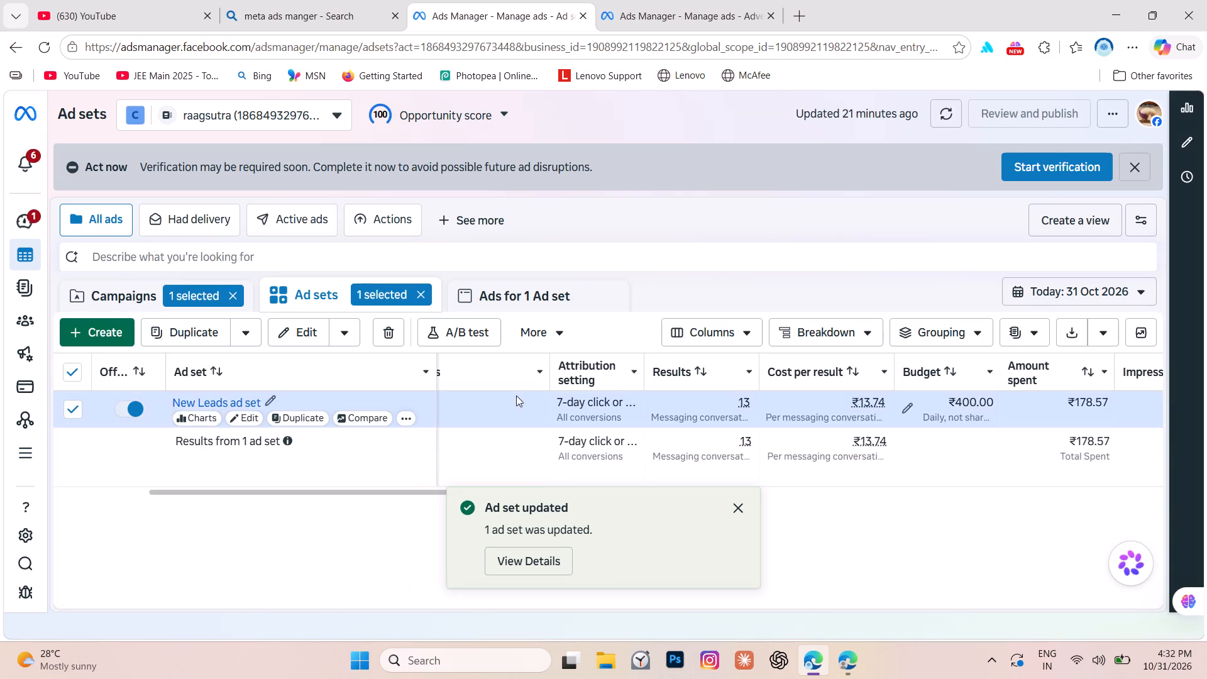
Open the billing and payments page and check the raagsutra account's available funds and payment methods.
left_click(18, 395)
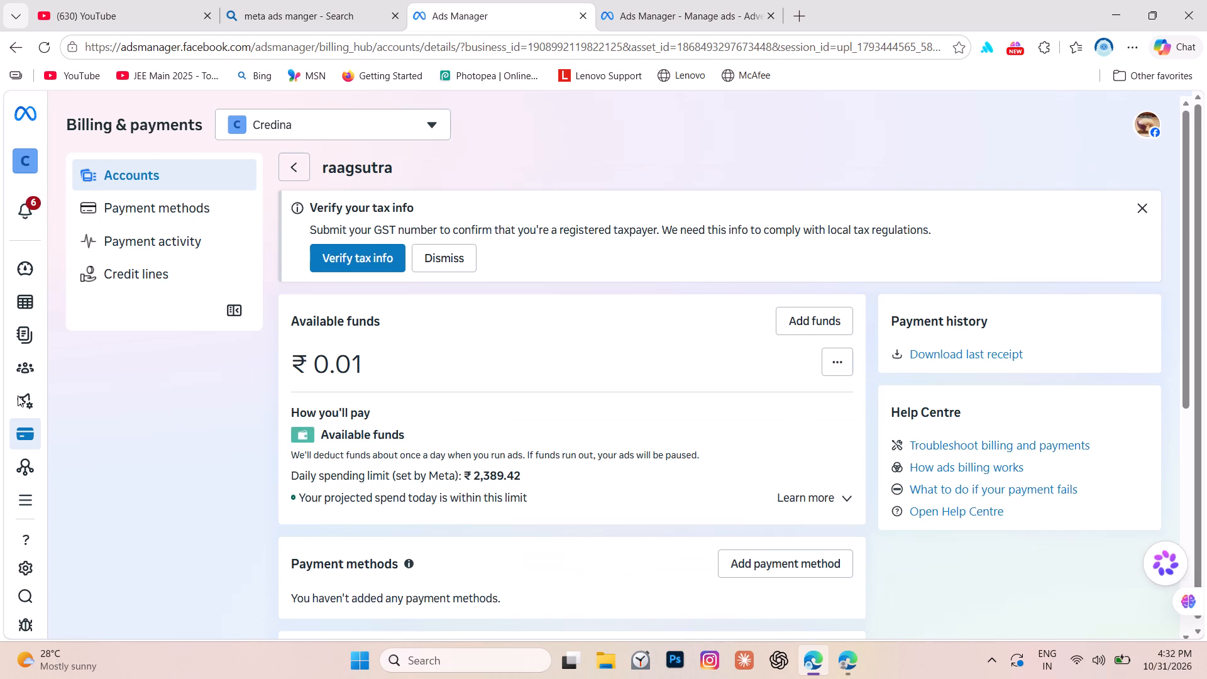
left_click(367, 117)
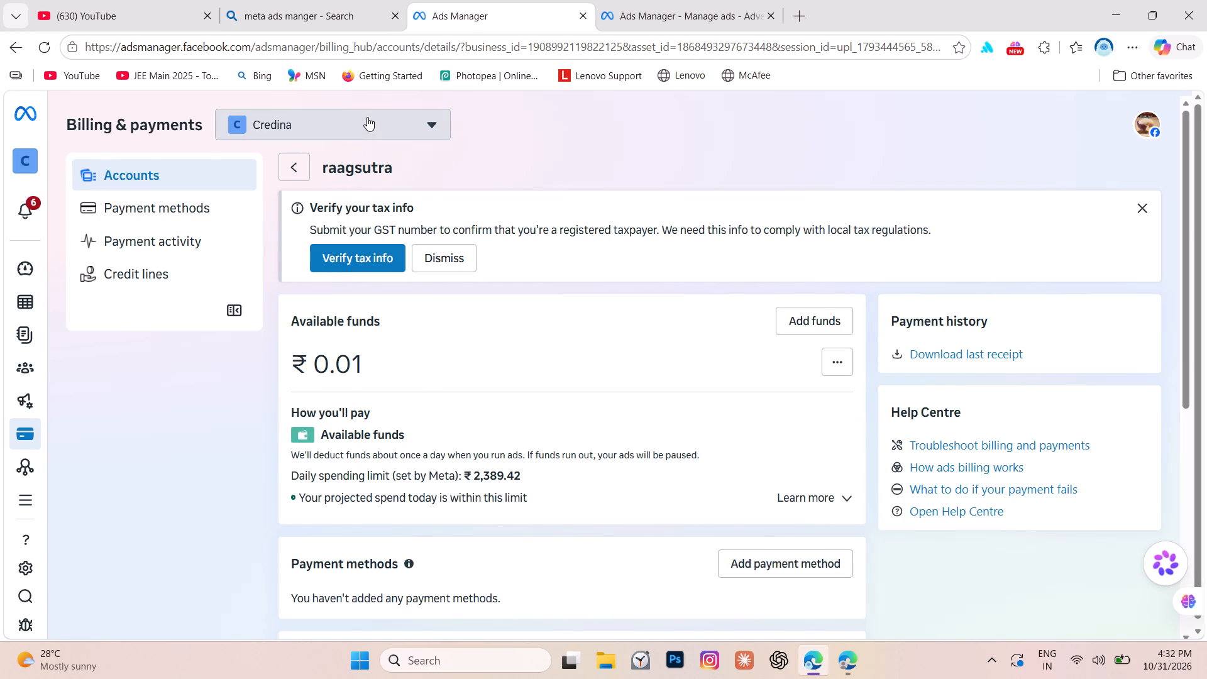
left_click(126, 390)
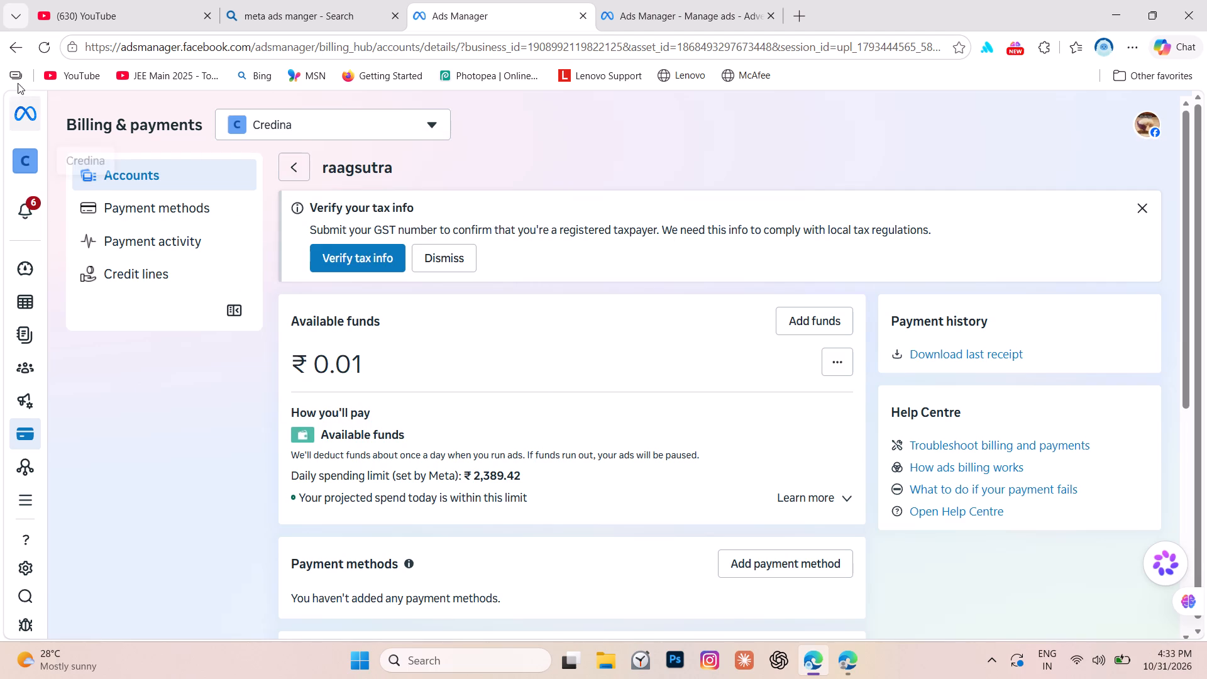
Return to the ad sets list and check the New Leads ad set's delivery and results.
left_click(13, 43)
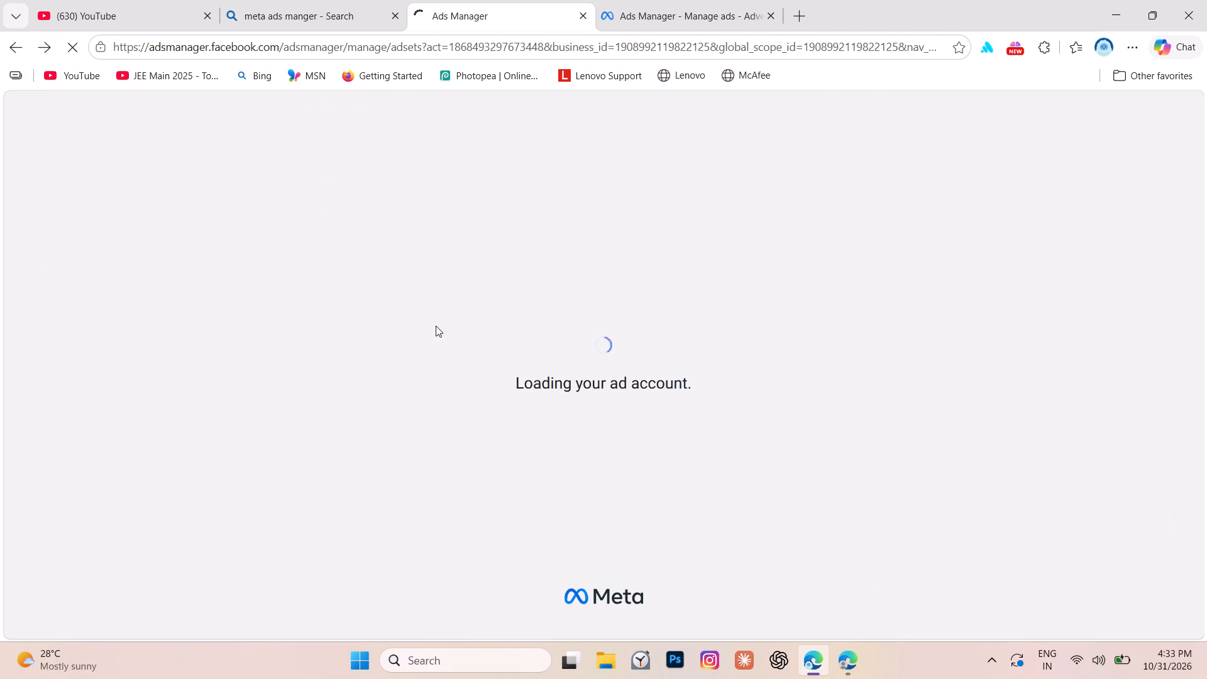
scroll(436, 326, "down", 3)
scroll(436, 326, "up", 5)
scroll(436, 326, "down", 3)
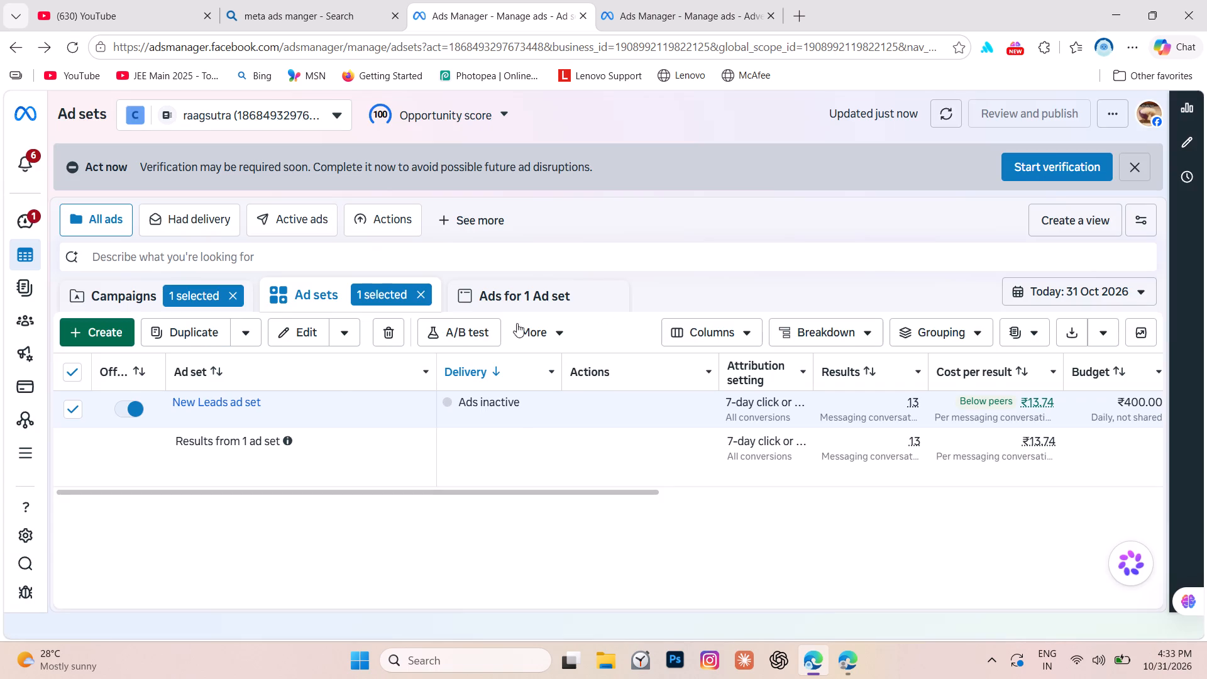
Open the ad account's billing and payments page again.
left_click(22, 385)
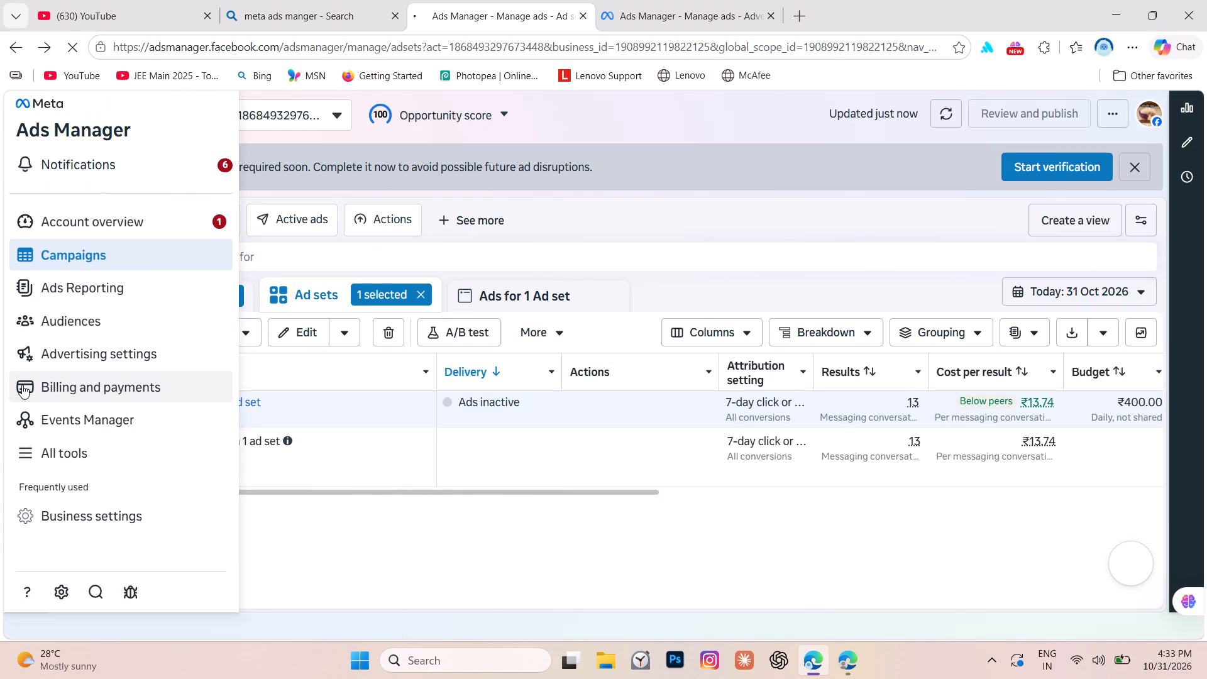
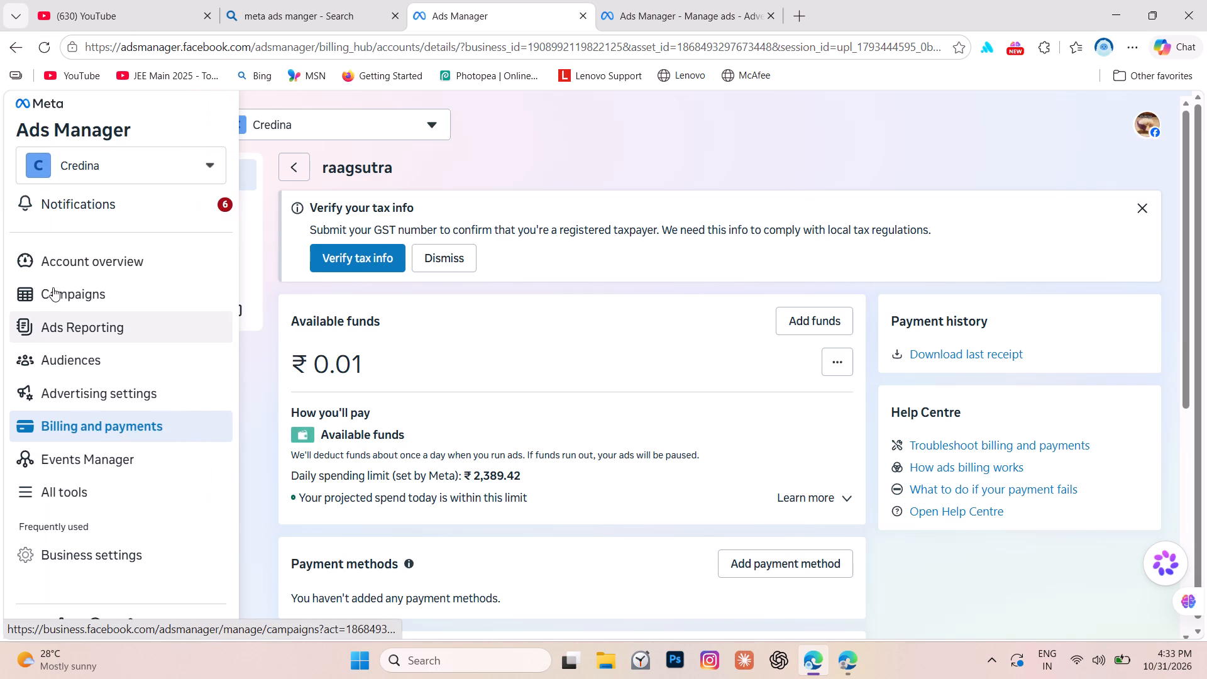
Return to the raagsutra account's campaigns list and open the date range selection for its results.
left_click(54, 287)
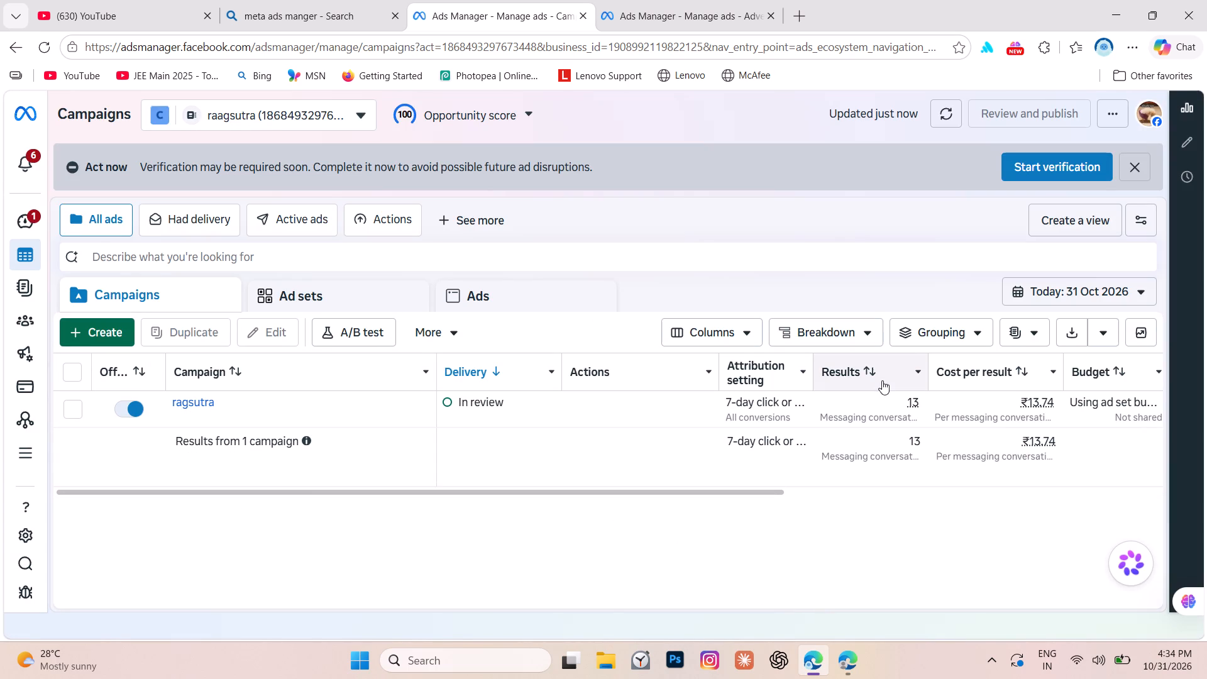
left_click(1083, 291)
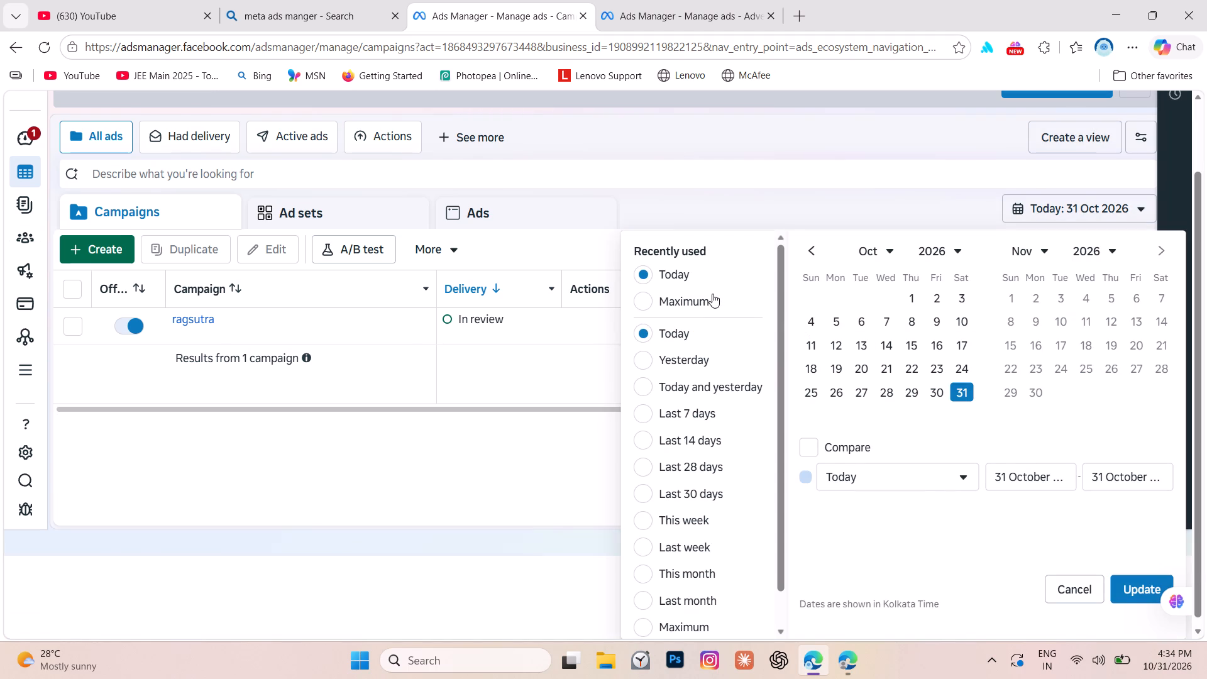
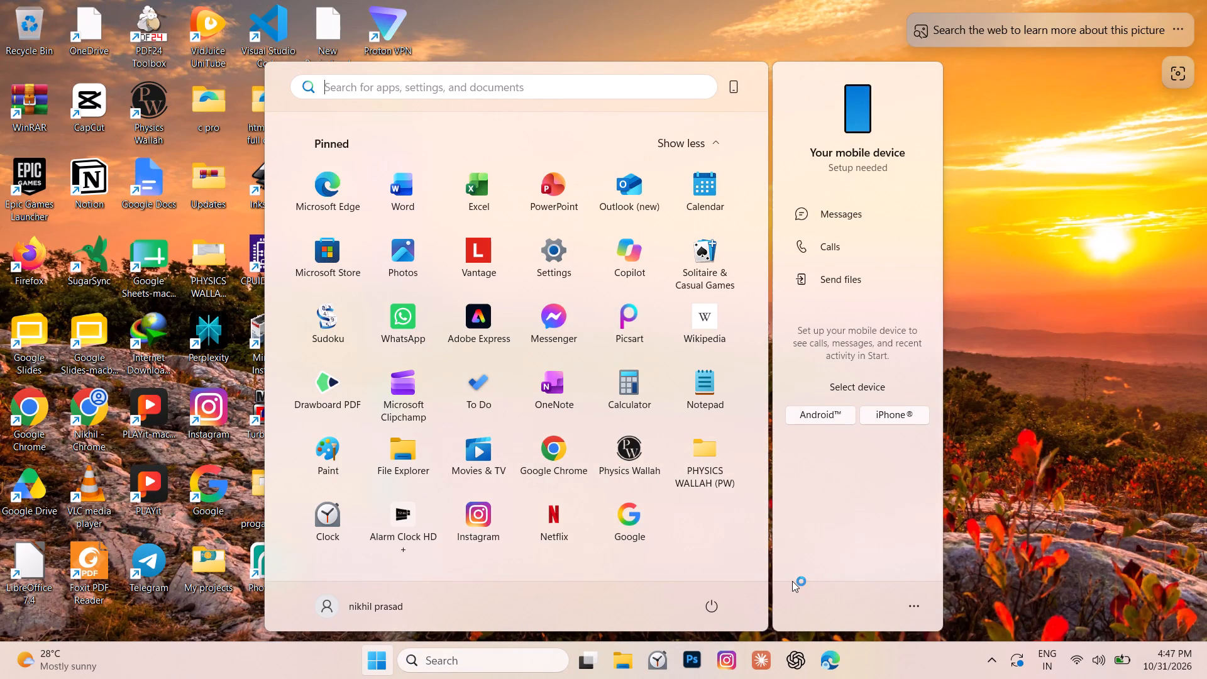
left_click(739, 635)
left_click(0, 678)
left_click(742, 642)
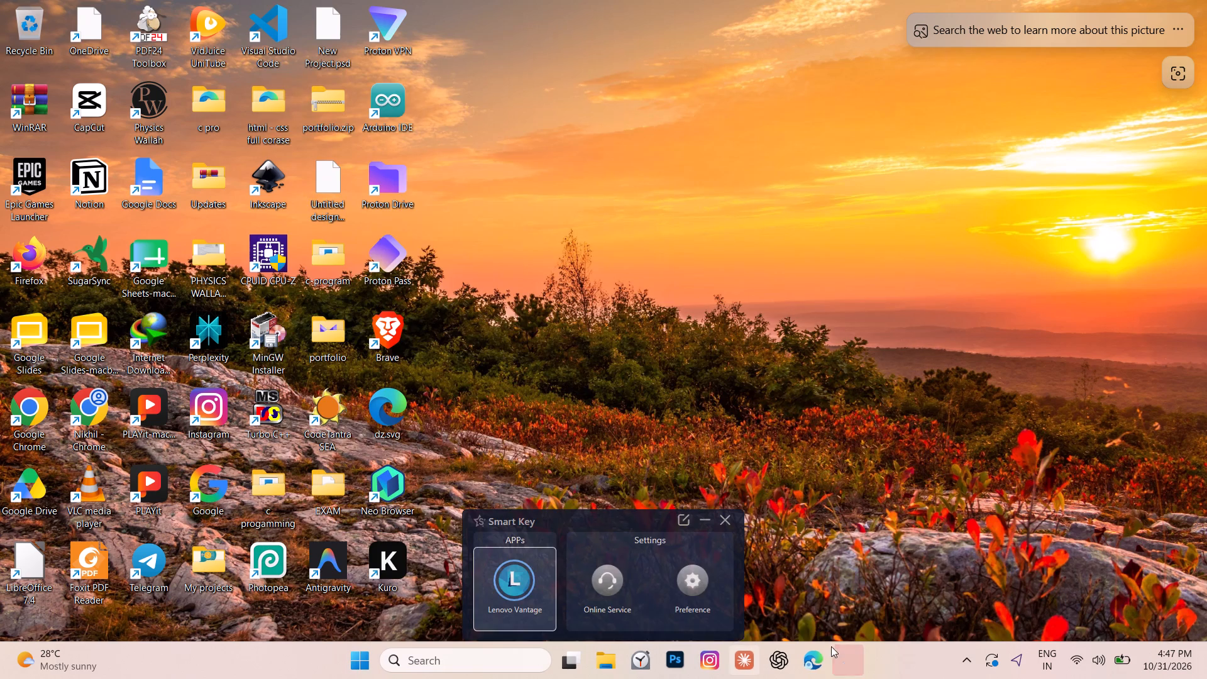
Open Lenovo Vantage and look over the home page's device, battery, warranty and support sections.
left_click(520, 588)
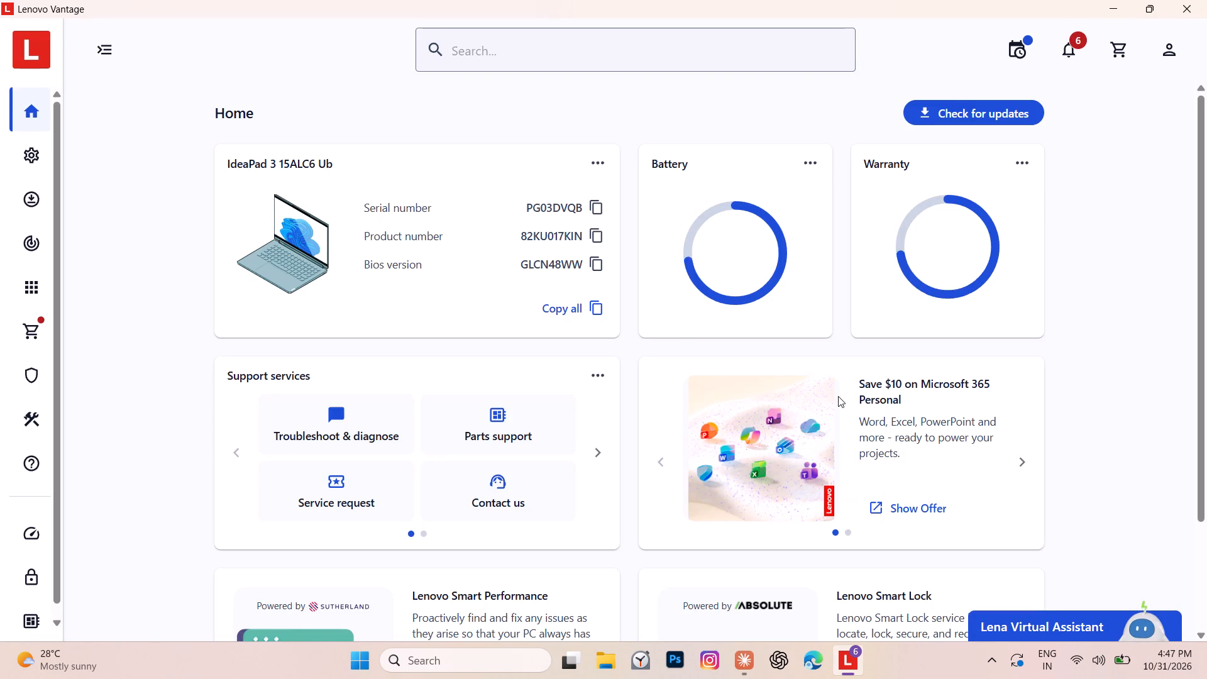
scroll(575, 402, "down", 1)
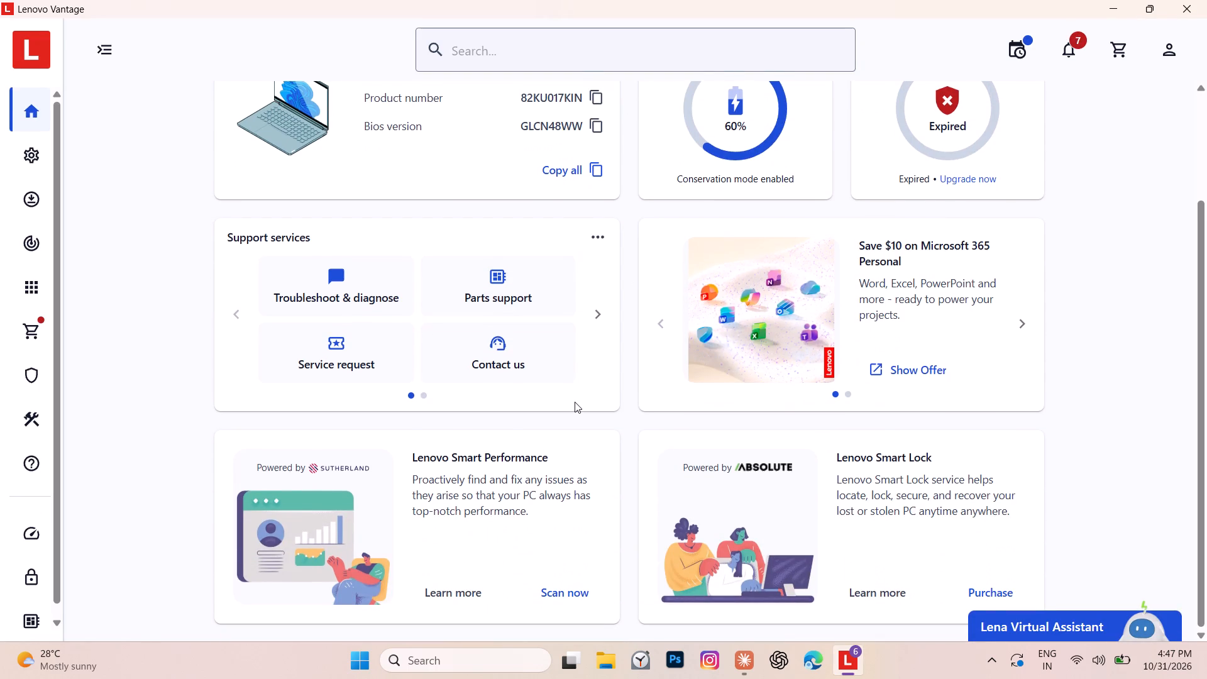
scroll(575, 402, "down", 1)
scroll(807, 224, "up", 3)
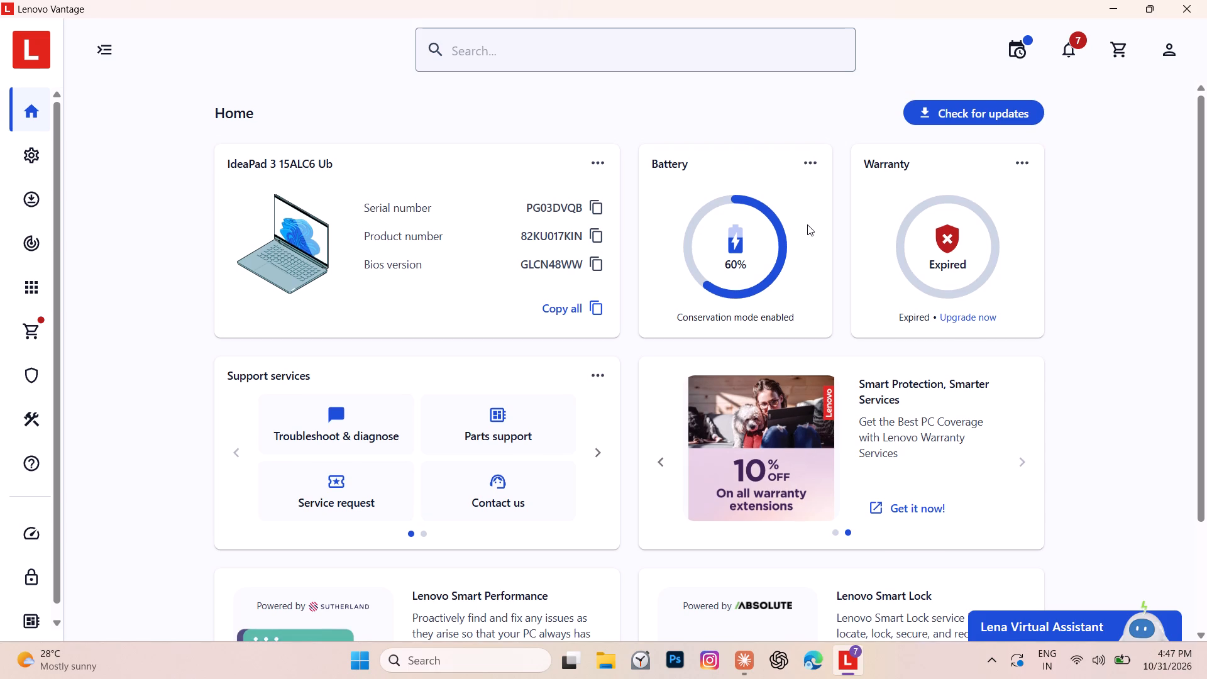
scroll(484, 497, "down", 3)
scroll(548, 434, "down", 2)
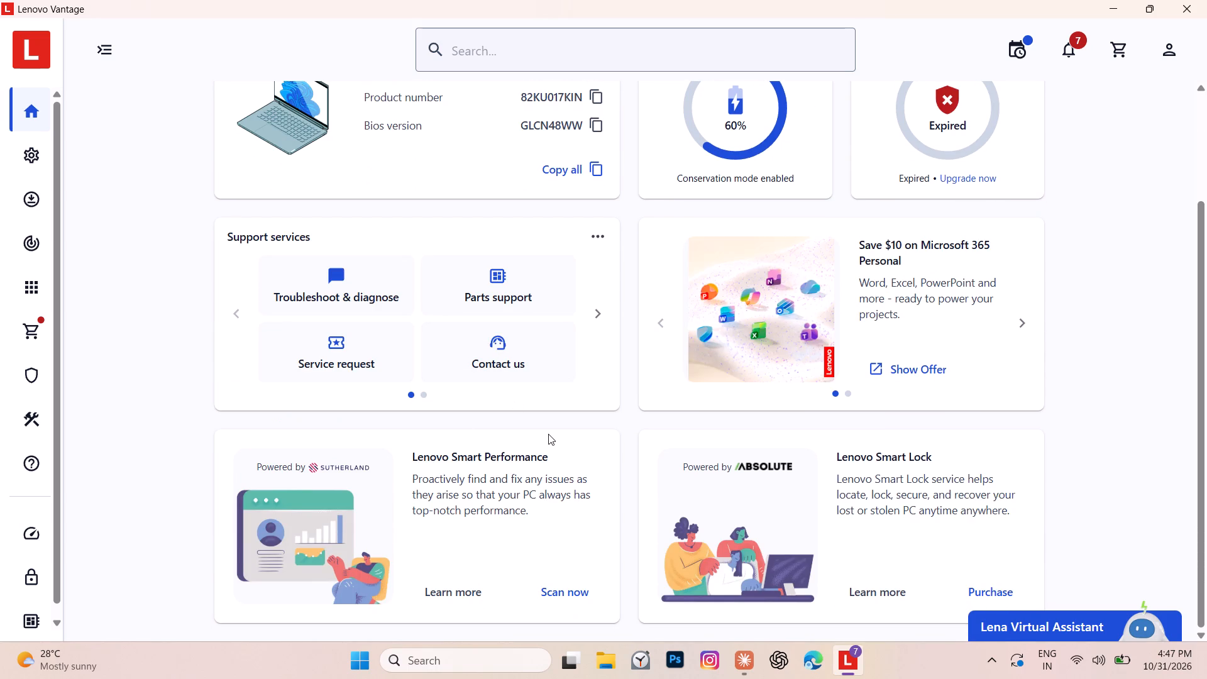
scroll(548, 434, "down", 1)
scroll(548, 434, "up", 3)
Turn off the battery's Conservation mode in the charging section of the device's power settings.
left_click(27, 251)
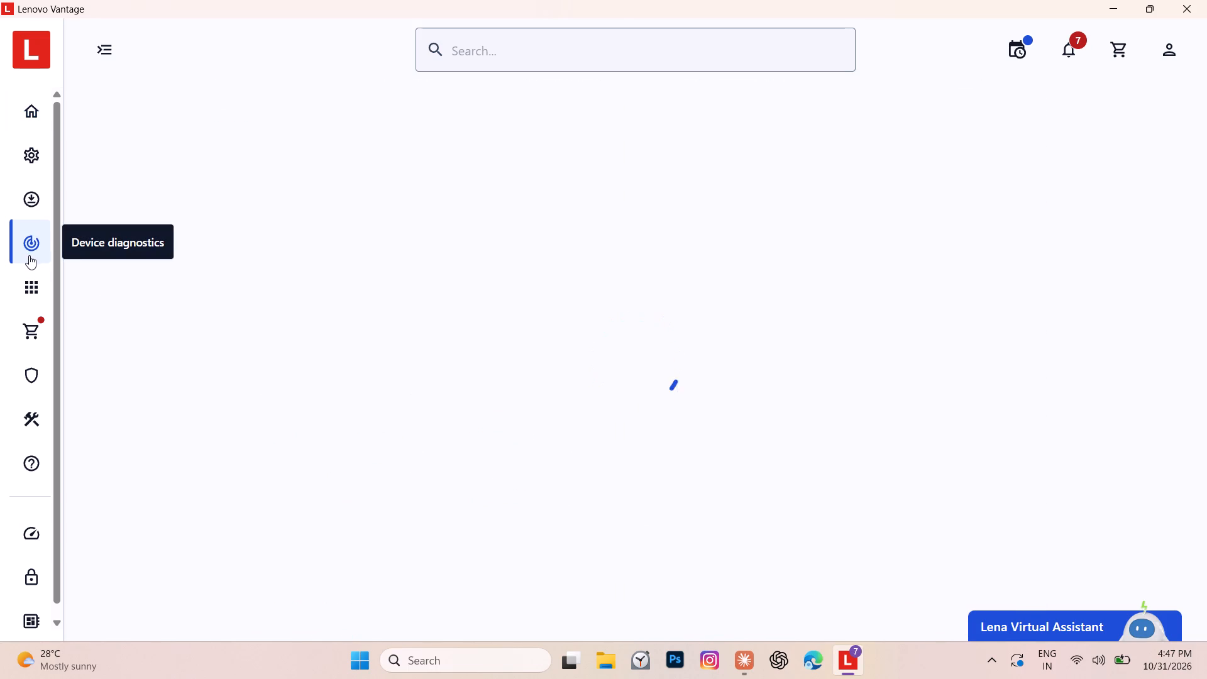
left_click(40, 190)
left_click(36, 150)
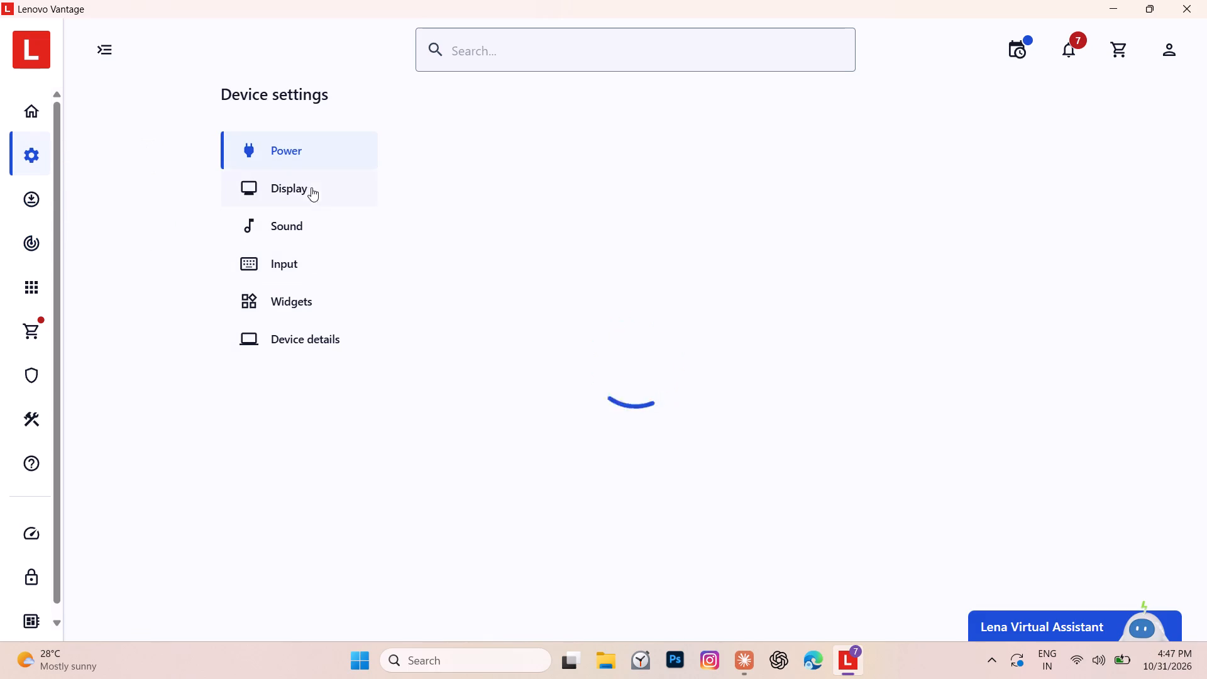
scroll(592, 461, "down", 1)
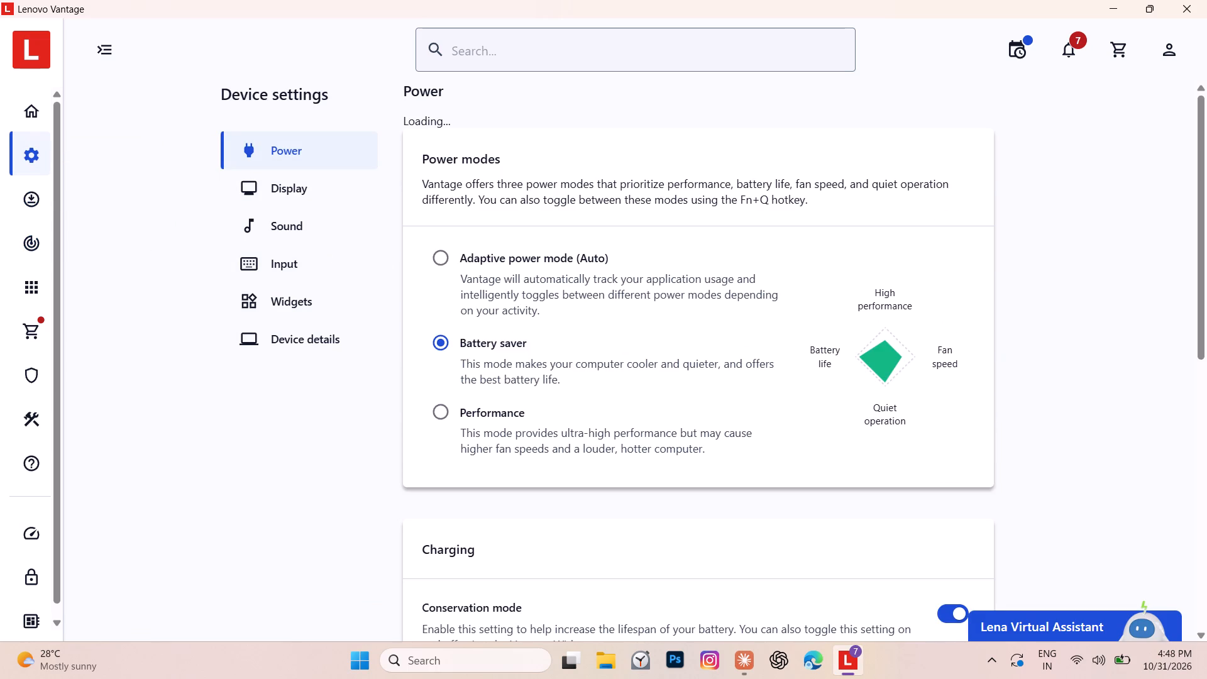
scroll(585, 460, "down", 1)
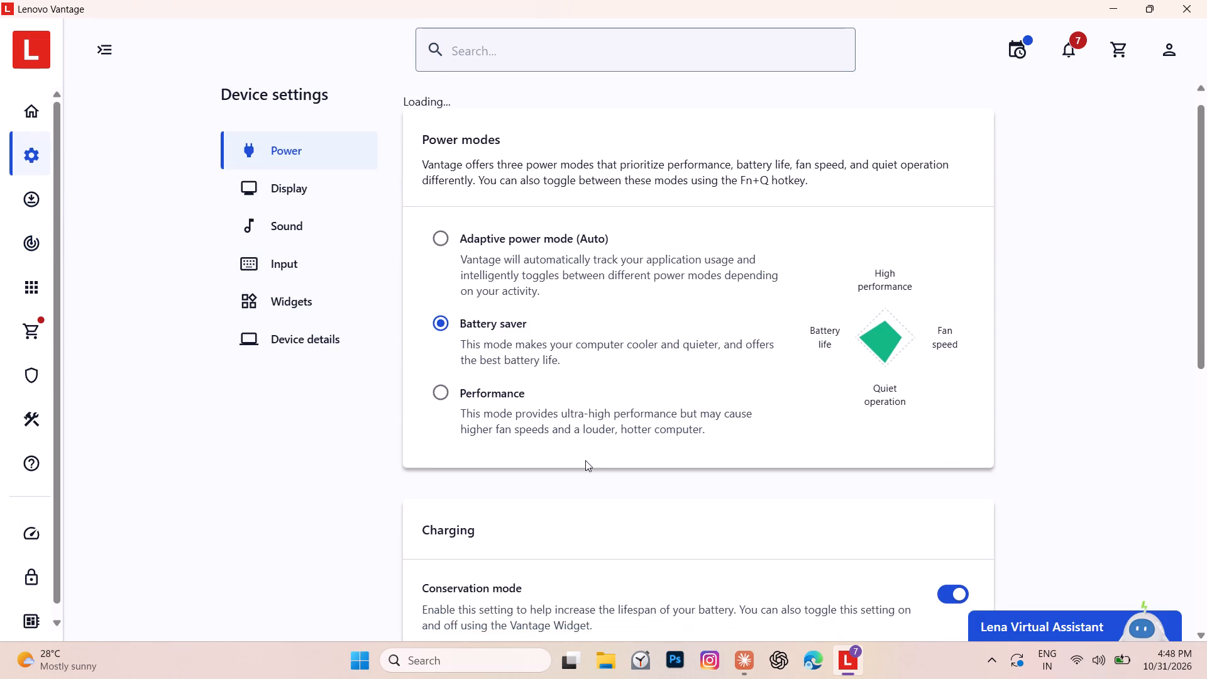
scroll(585, 460, "down", 3)
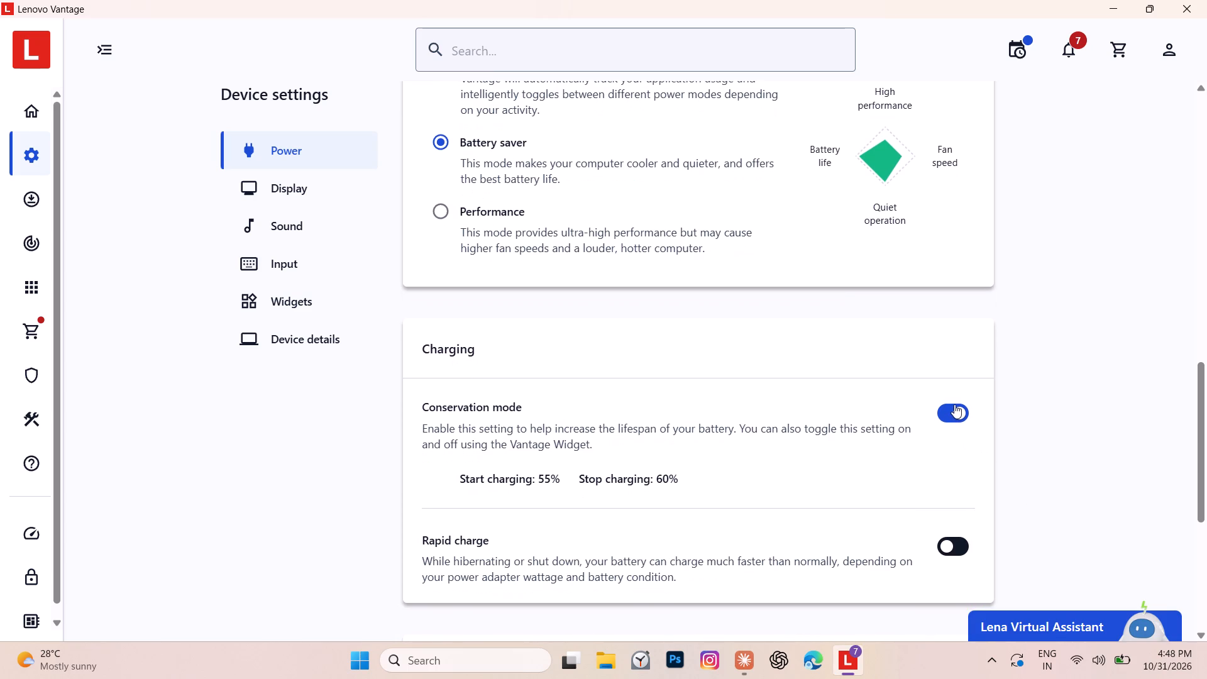
left_click(954, 404)
Close Lenovo Vantage and the Claude window behind it to get back to the desktop.
left_click(1206, 0)
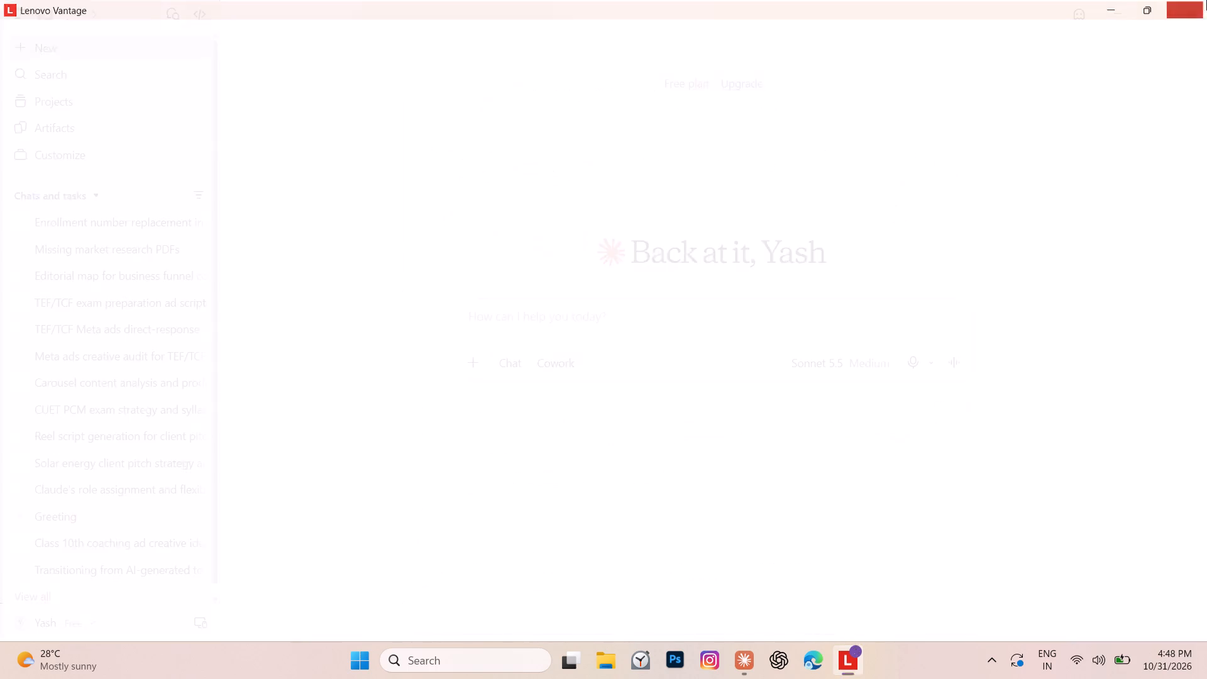
triple_click(1206, 0)
left_click(1206, 0)
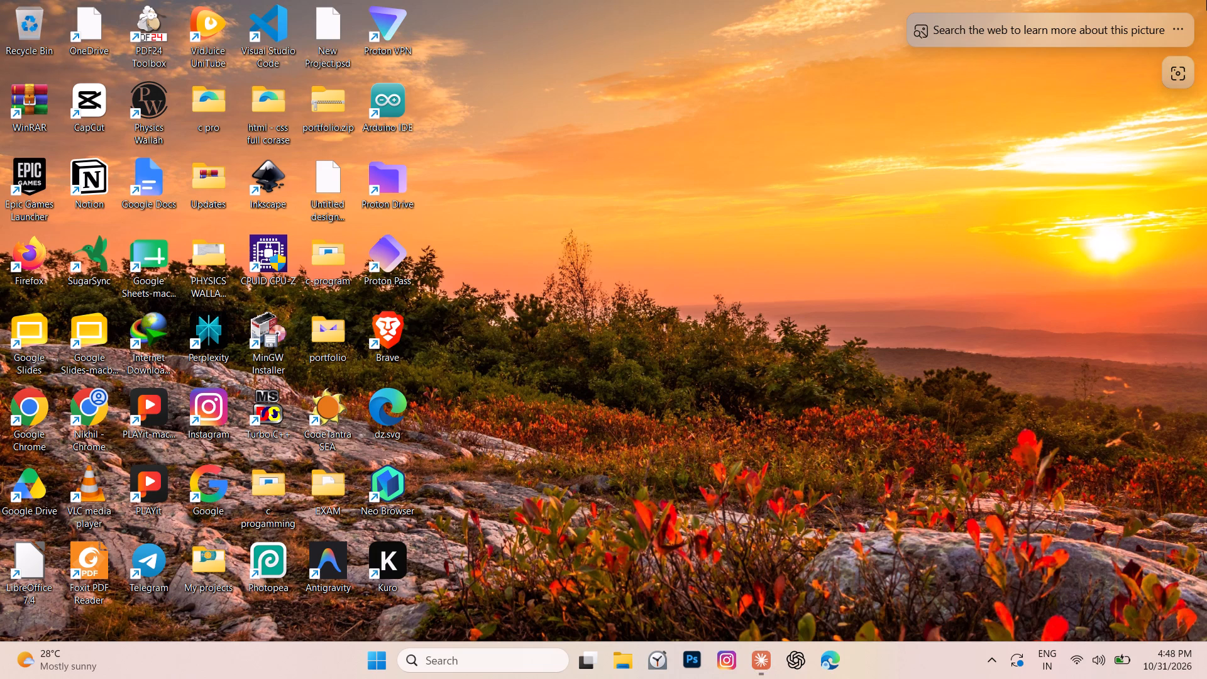